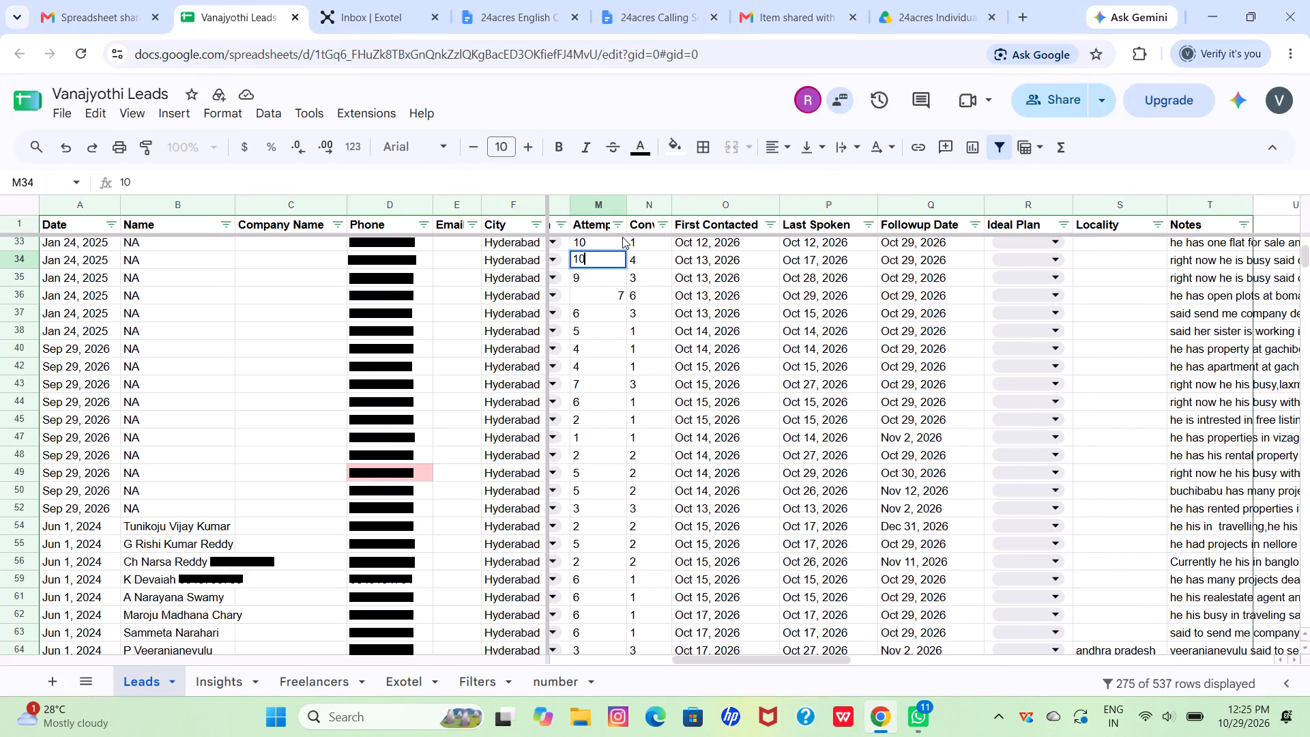
# Select the phone number cell of the row 33 lead with one flat for sale in the Leads sheet.
pyautogui.scroll(1, 622, 237)
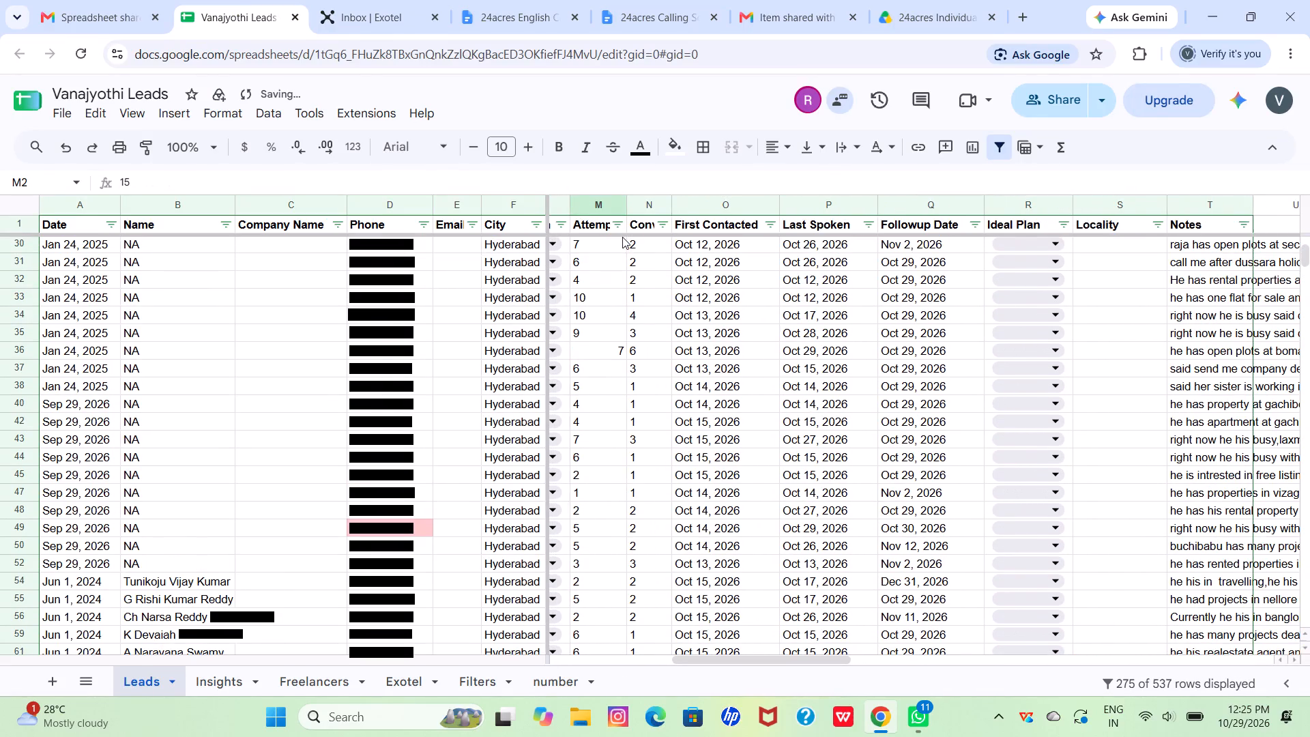
pyautogui.hscroll(-4, 622, 237)
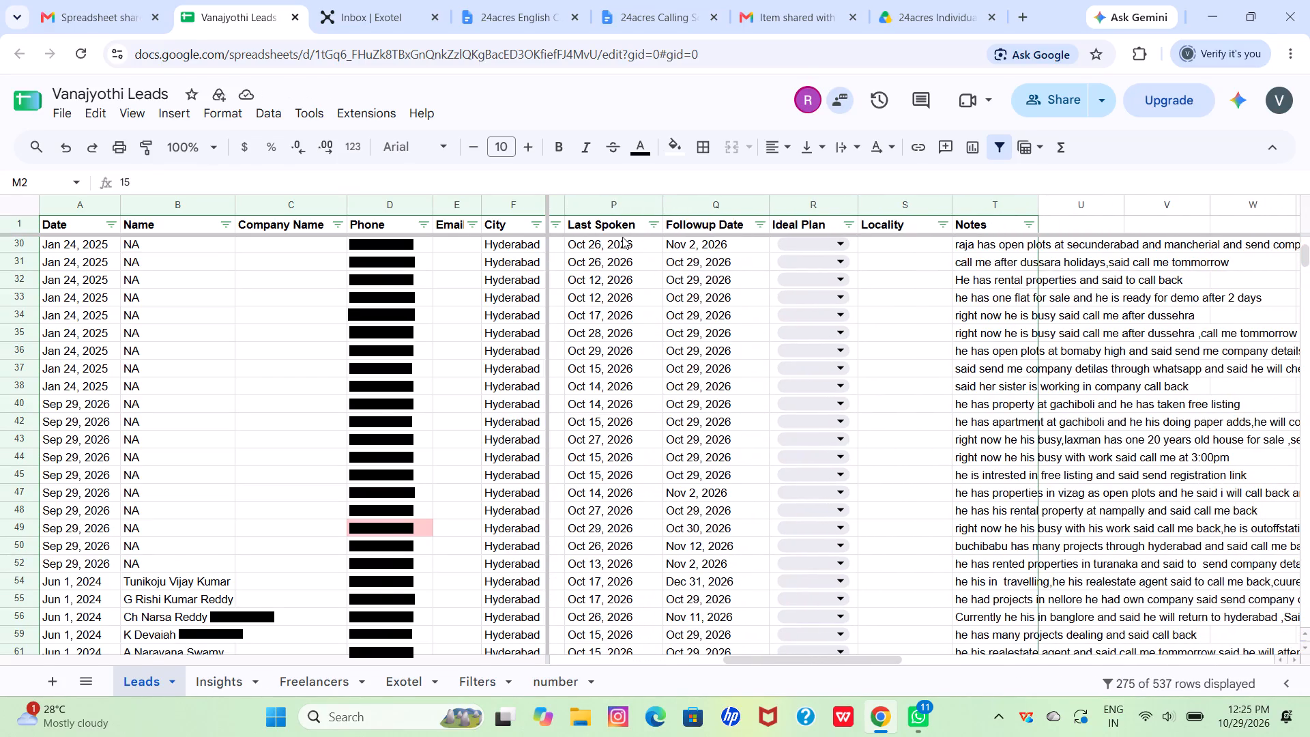
pyautogui.scroll(-1, 622, 237)
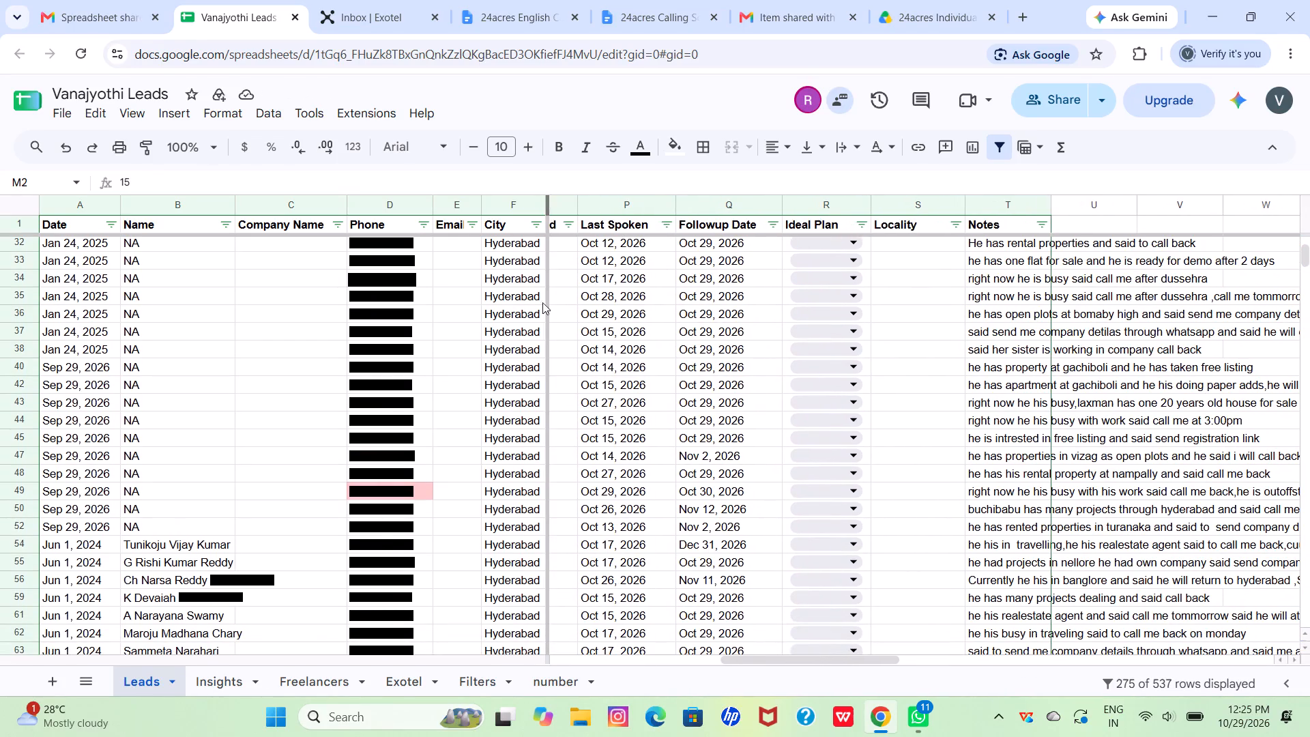
pyautogui.click(392, 254)
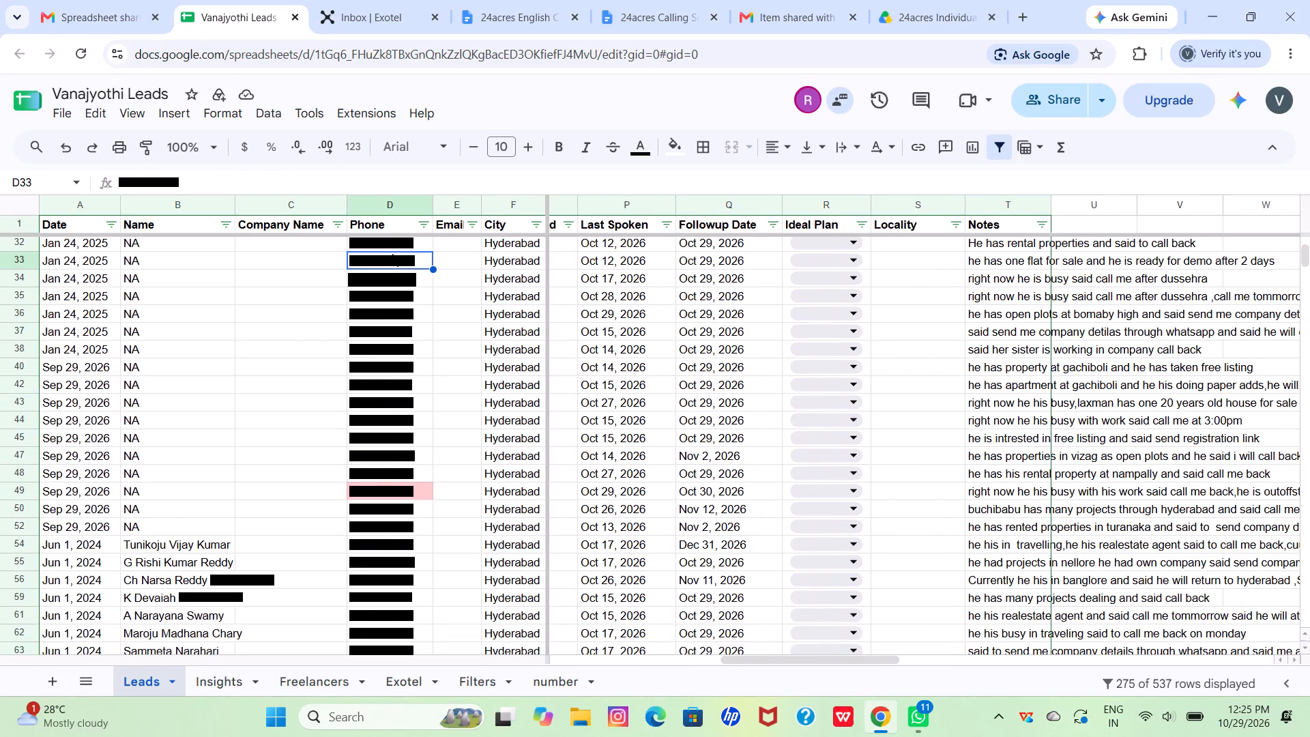
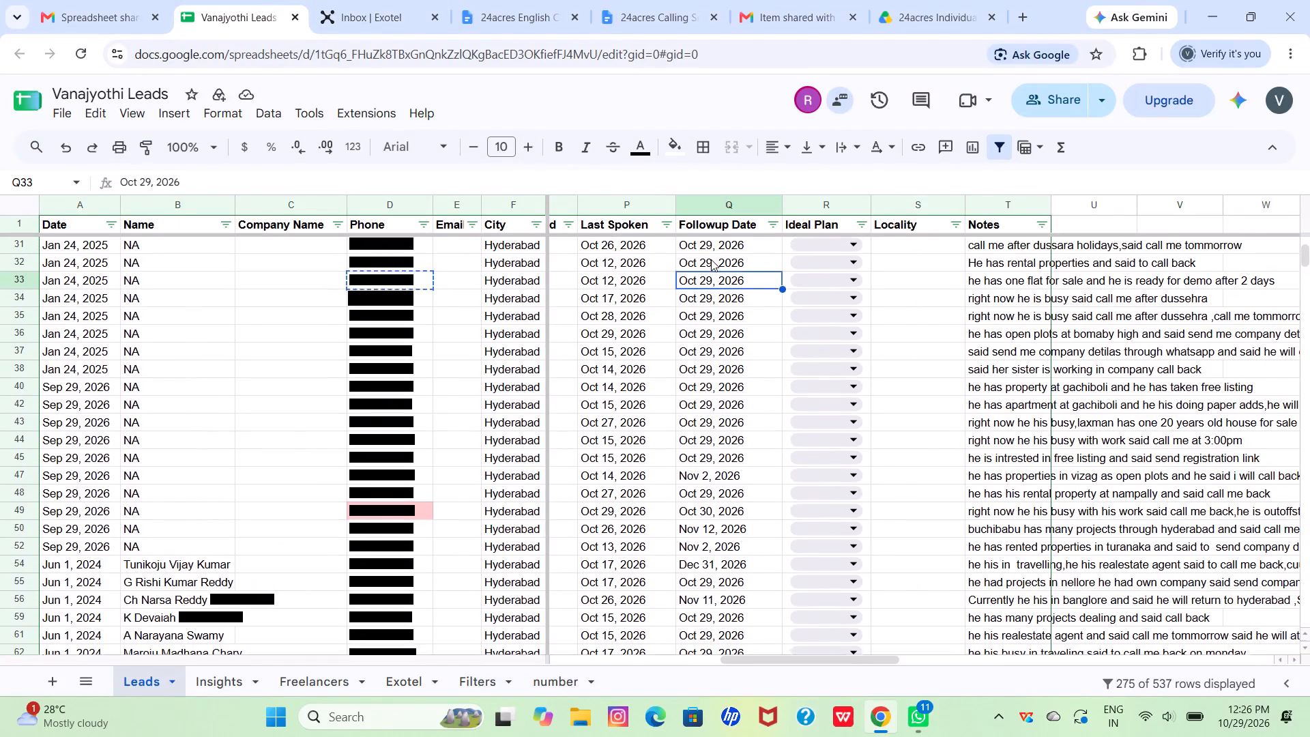
# Select the phone number cell of the row 31 lead who asked for a call after the Dussehra holidays.
pyautogui.scroll(1, 711, 259)
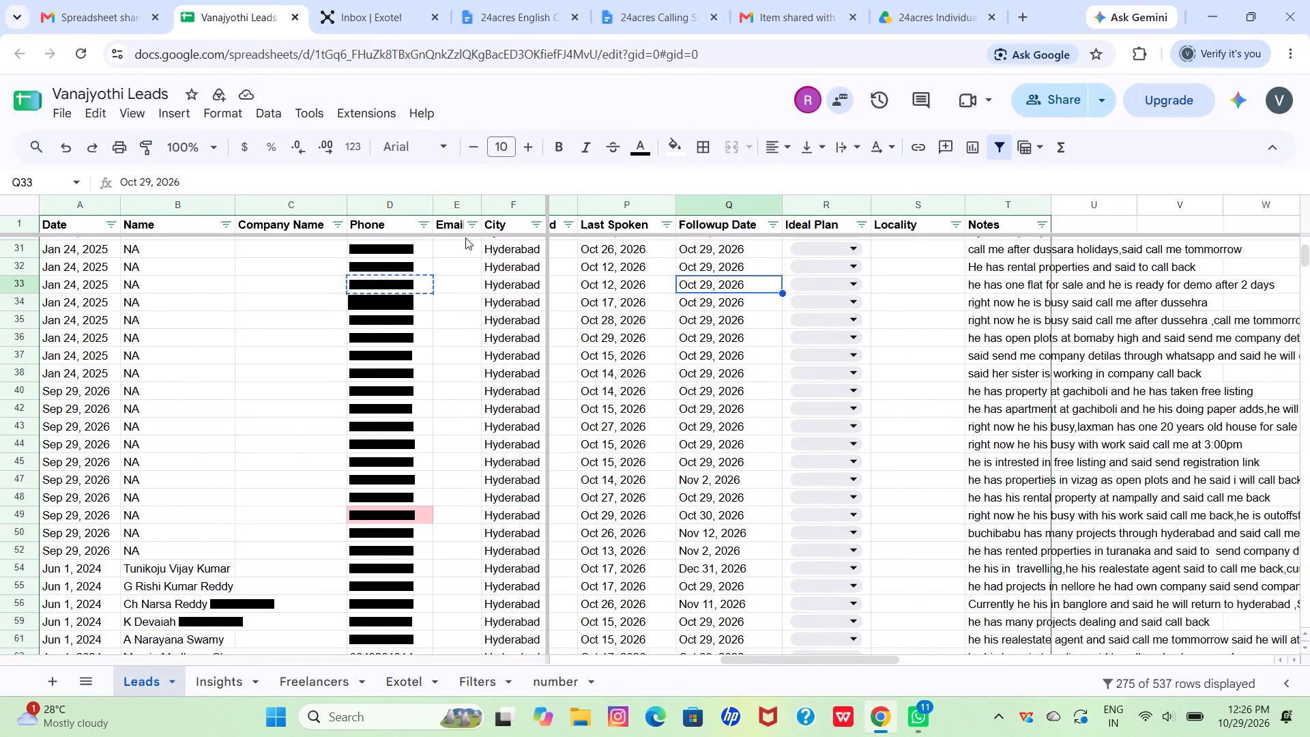
pyautogui.click(394, 246)
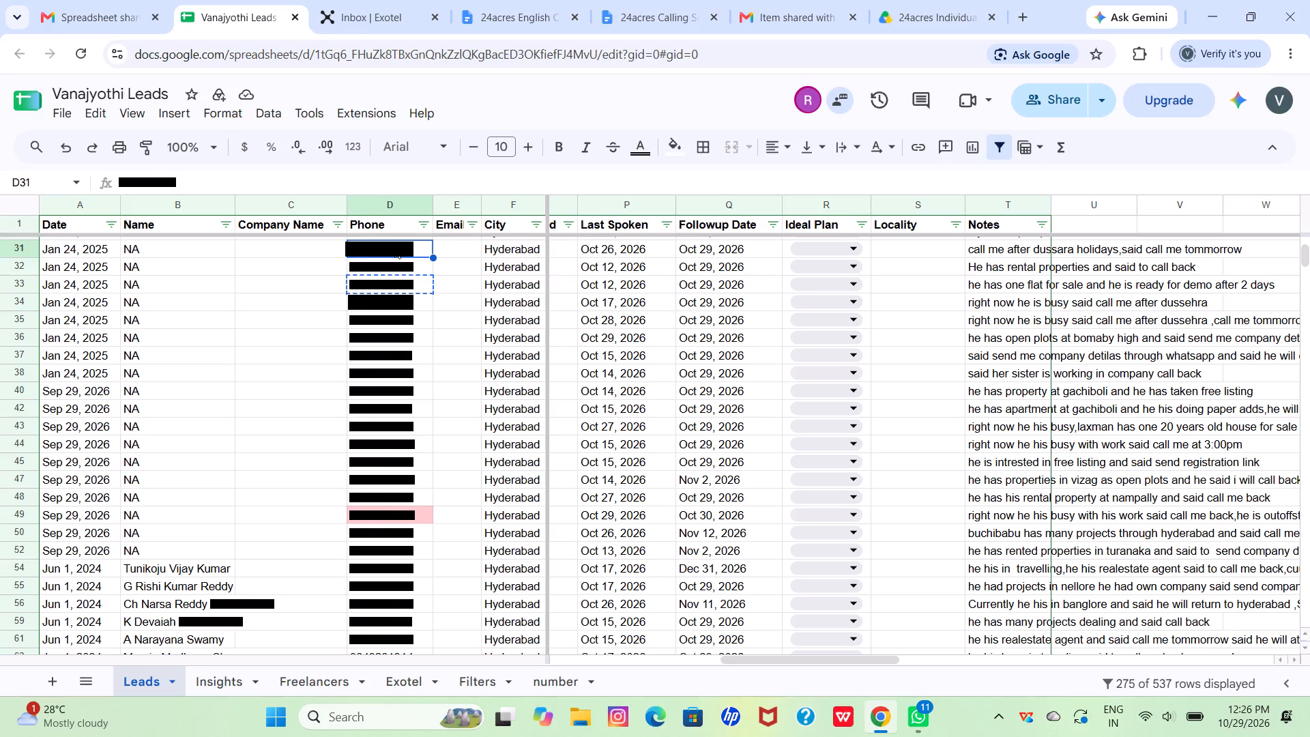
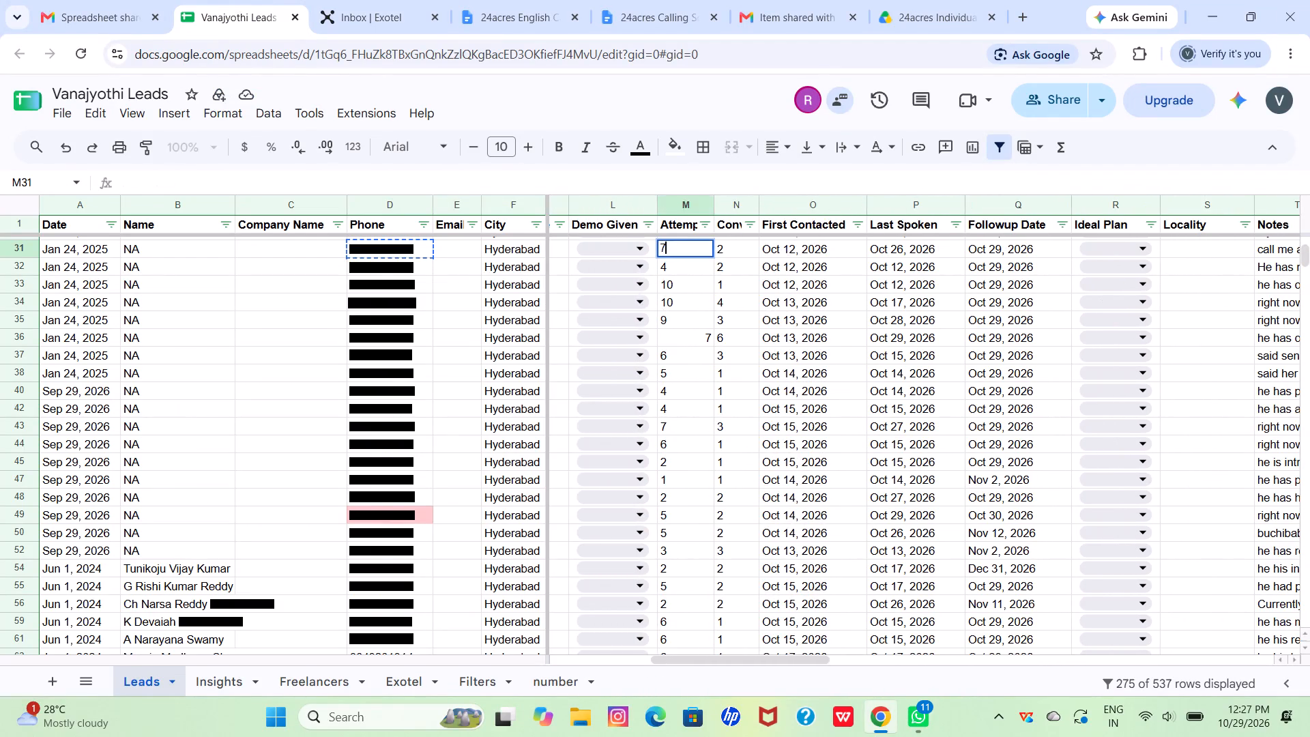
# Commit 7 as the number of attempts for the row 31 lead.
pyautogui.click(748, 246)
# Review the last spoken dates, follow-up dates and notes of the leads from row 31 back to the start of the list.
pyautogui.scroll(1, 748, 246)
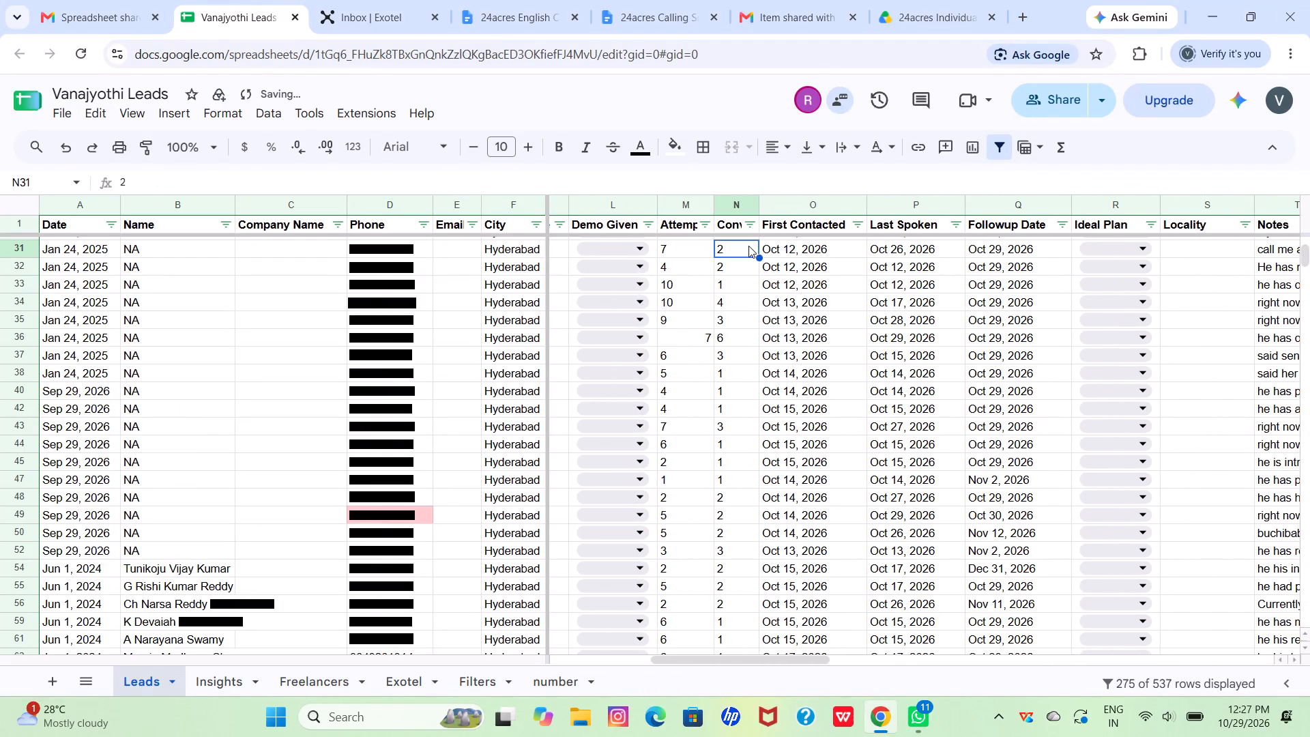
pyautogui.scroll(1, 748, 246)
pyautogui.hscroll(-3, 748, 246)
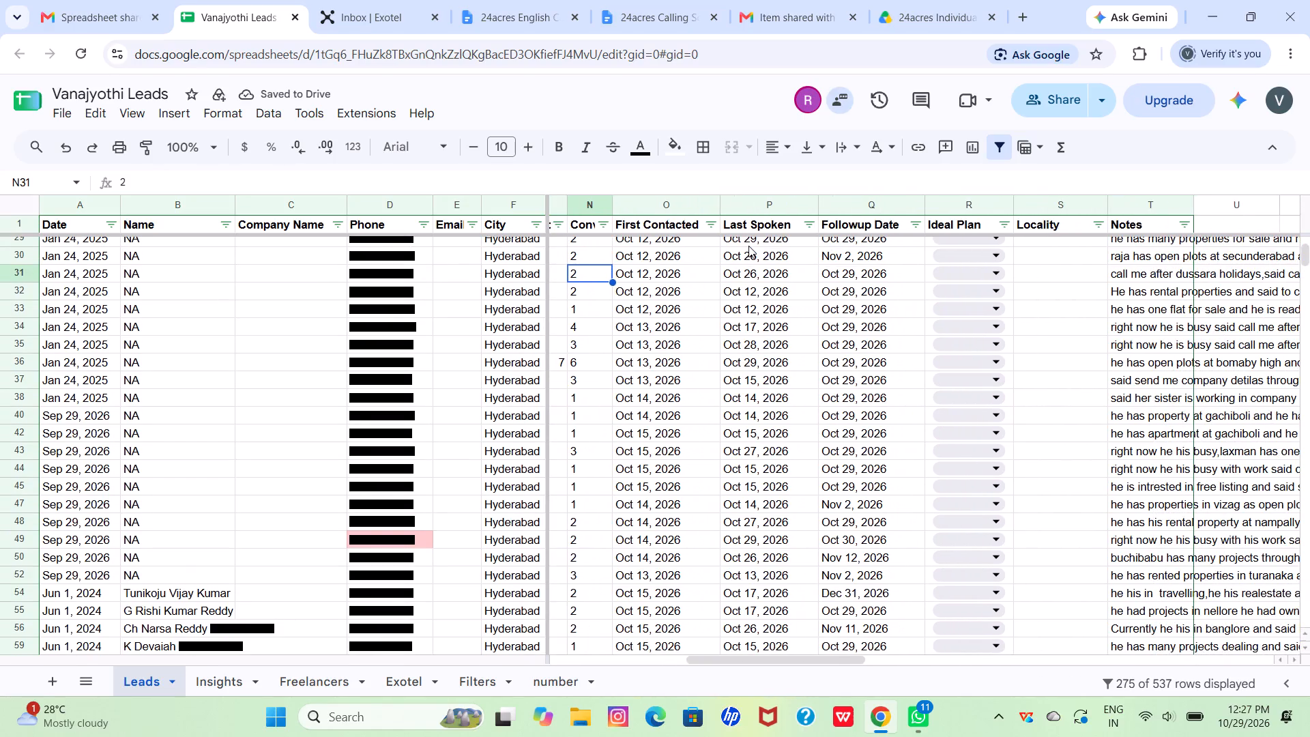
pyautogui.hscroll(-1, 748, 246)
pyautogui.scroll(1, 748, 246)
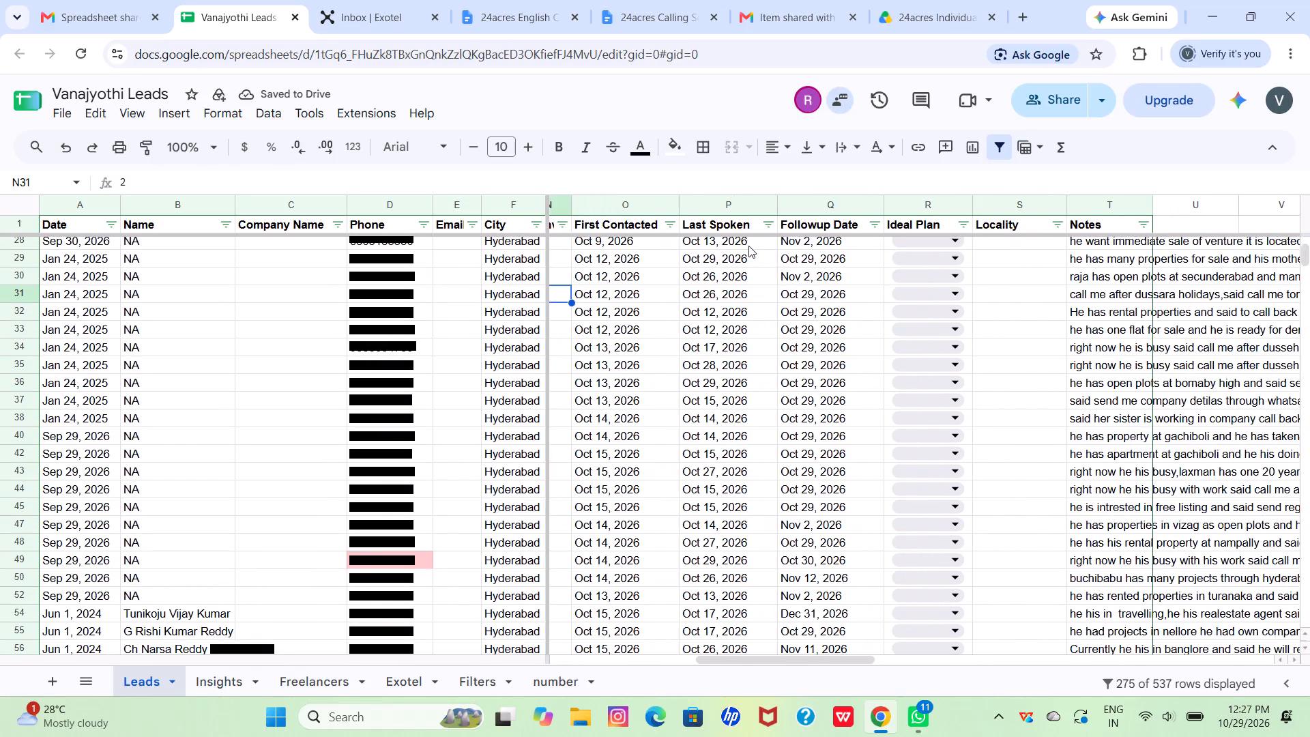
pyautogui.hscroll(-2, 748, 246)
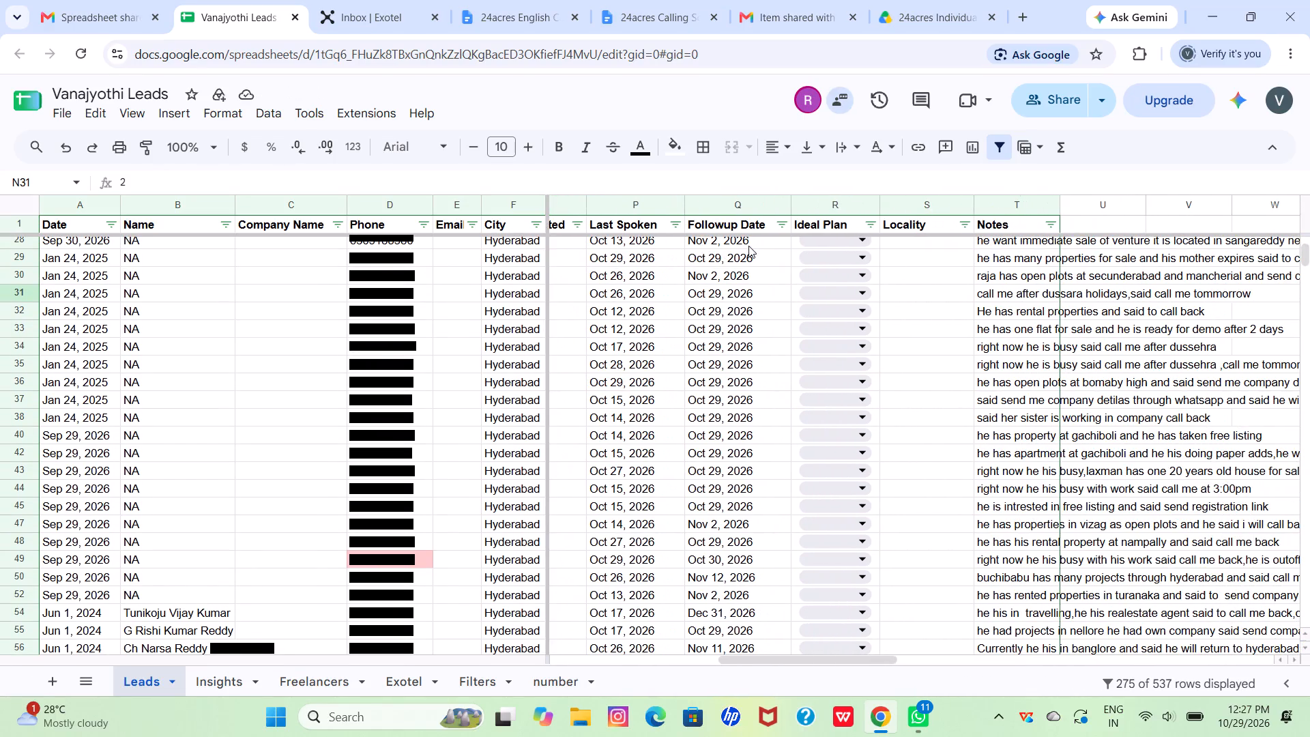
pyautogui.hscroll(-1, 748, 246)
pyautogui.scroll(9, 748, 246)
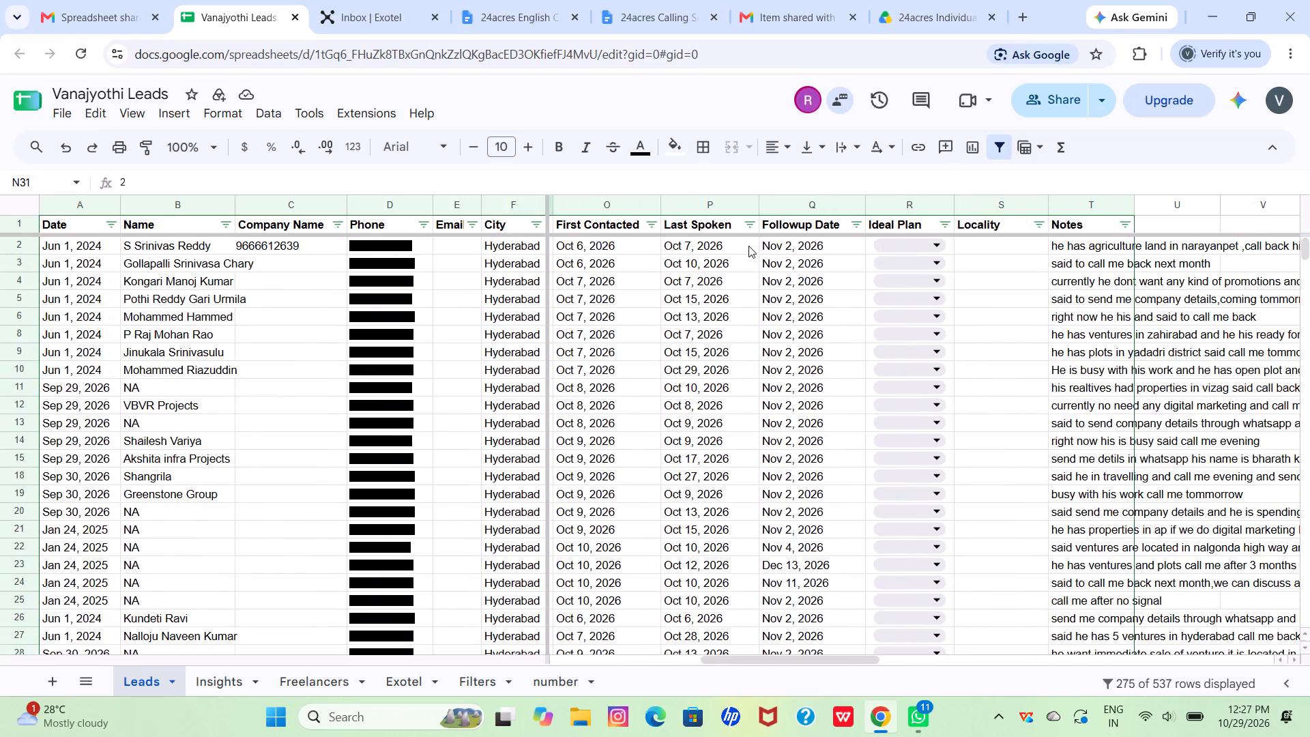
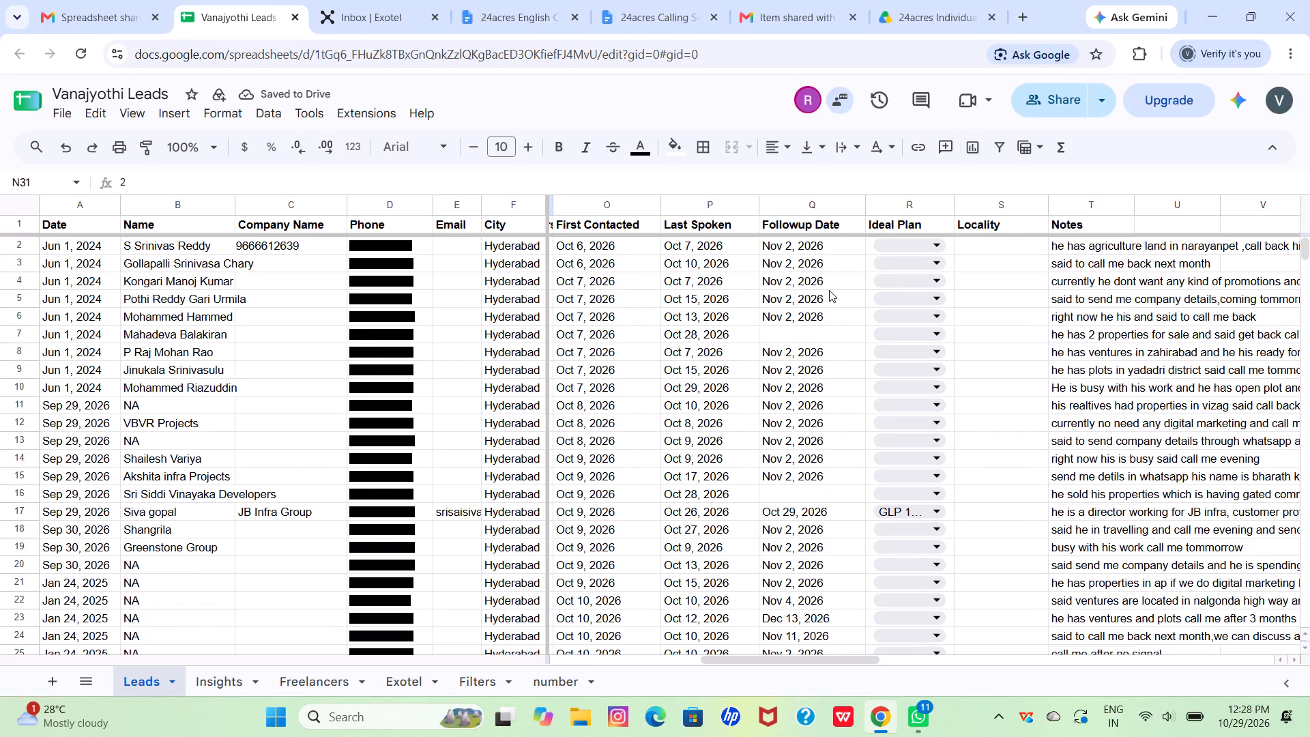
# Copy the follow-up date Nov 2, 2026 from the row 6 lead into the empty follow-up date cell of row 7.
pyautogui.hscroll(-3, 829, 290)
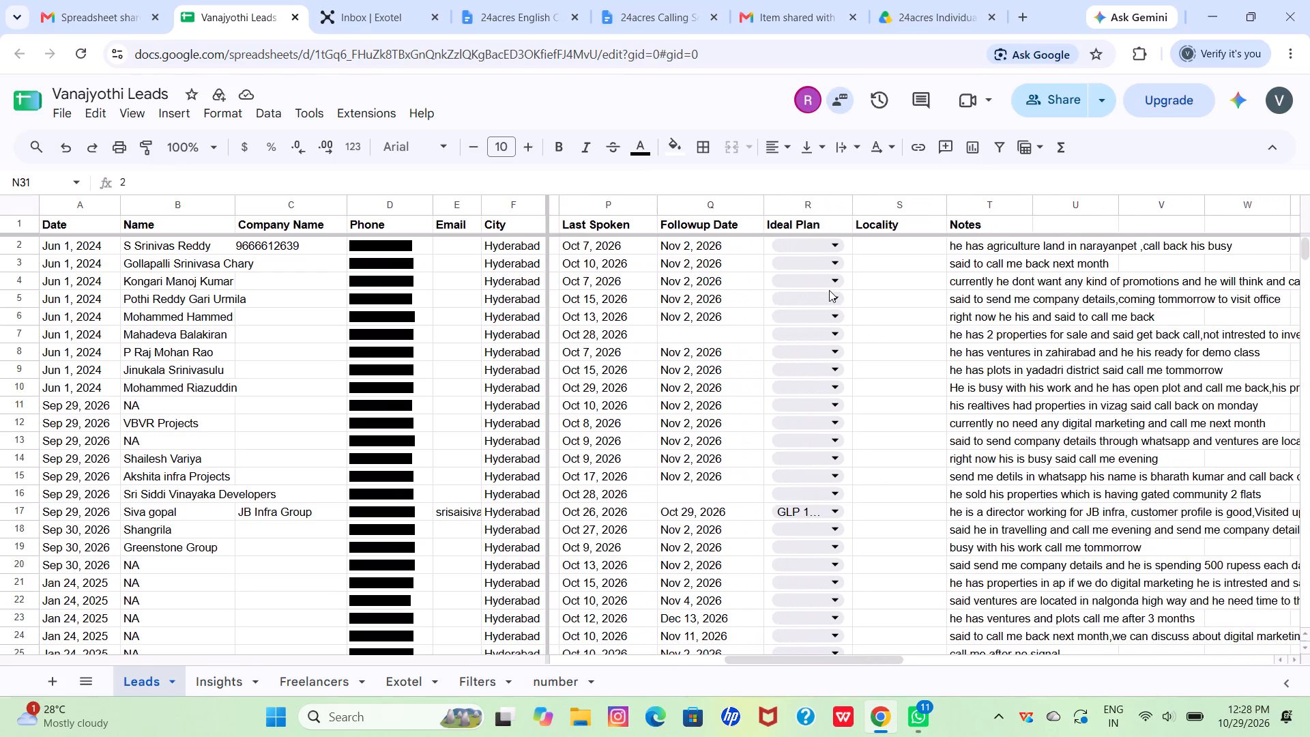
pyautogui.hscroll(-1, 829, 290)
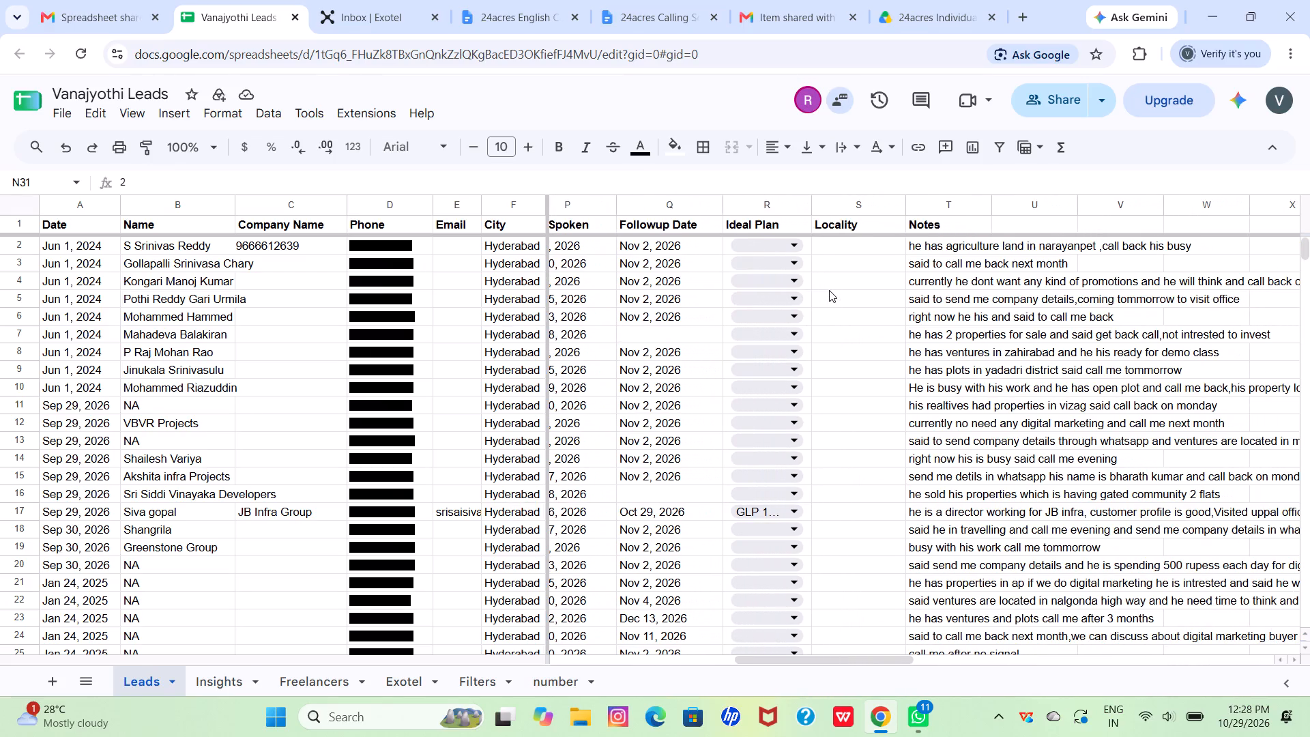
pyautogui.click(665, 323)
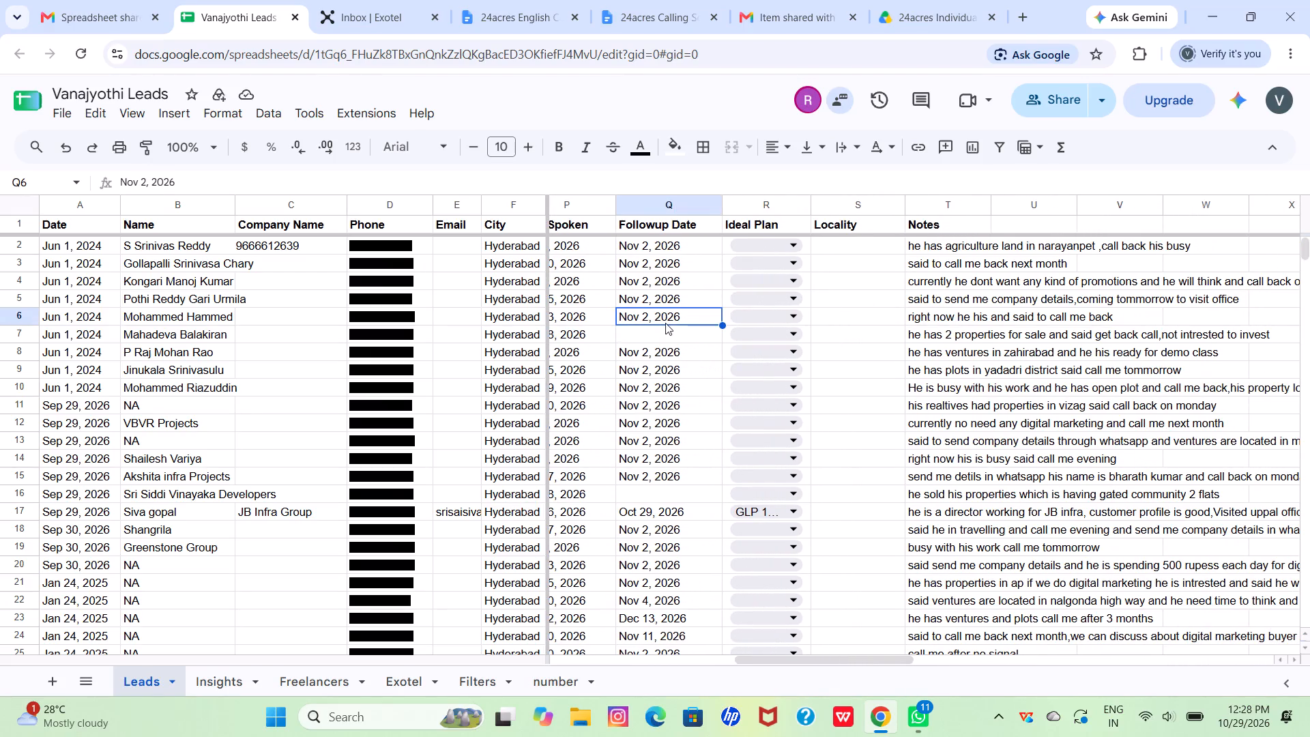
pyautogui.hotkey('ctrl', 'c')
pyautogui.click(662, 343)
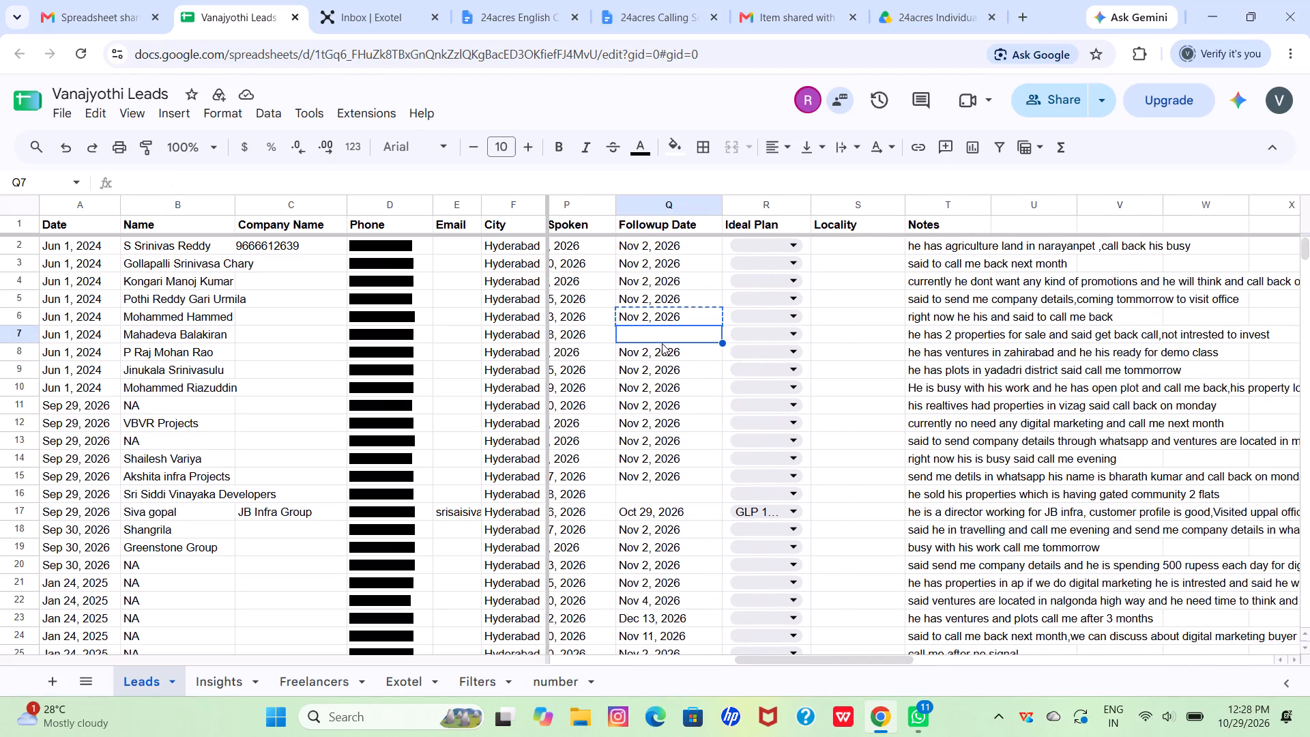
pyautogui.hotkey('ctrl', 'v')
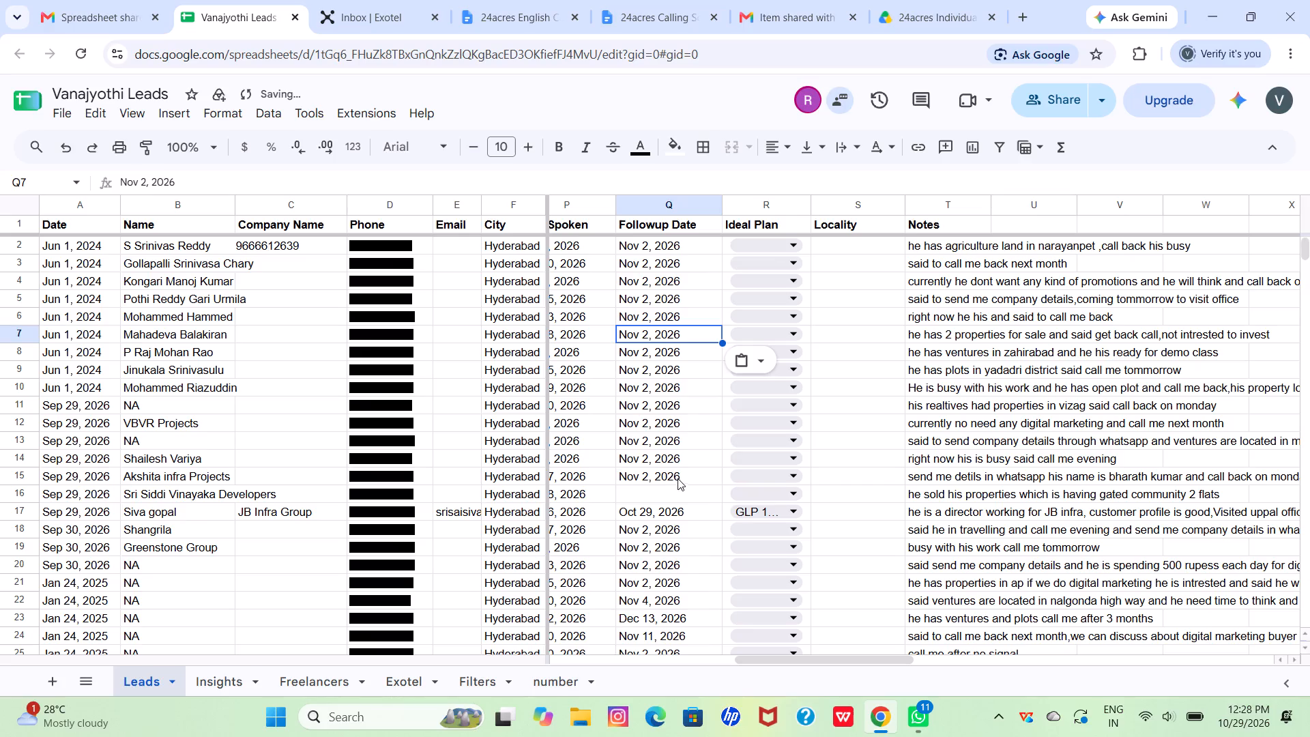
# Select the empty follow-up date cell of row 16 and check the statuses, dates and notes of the leads around it.
pyautogui.click(679, 482)
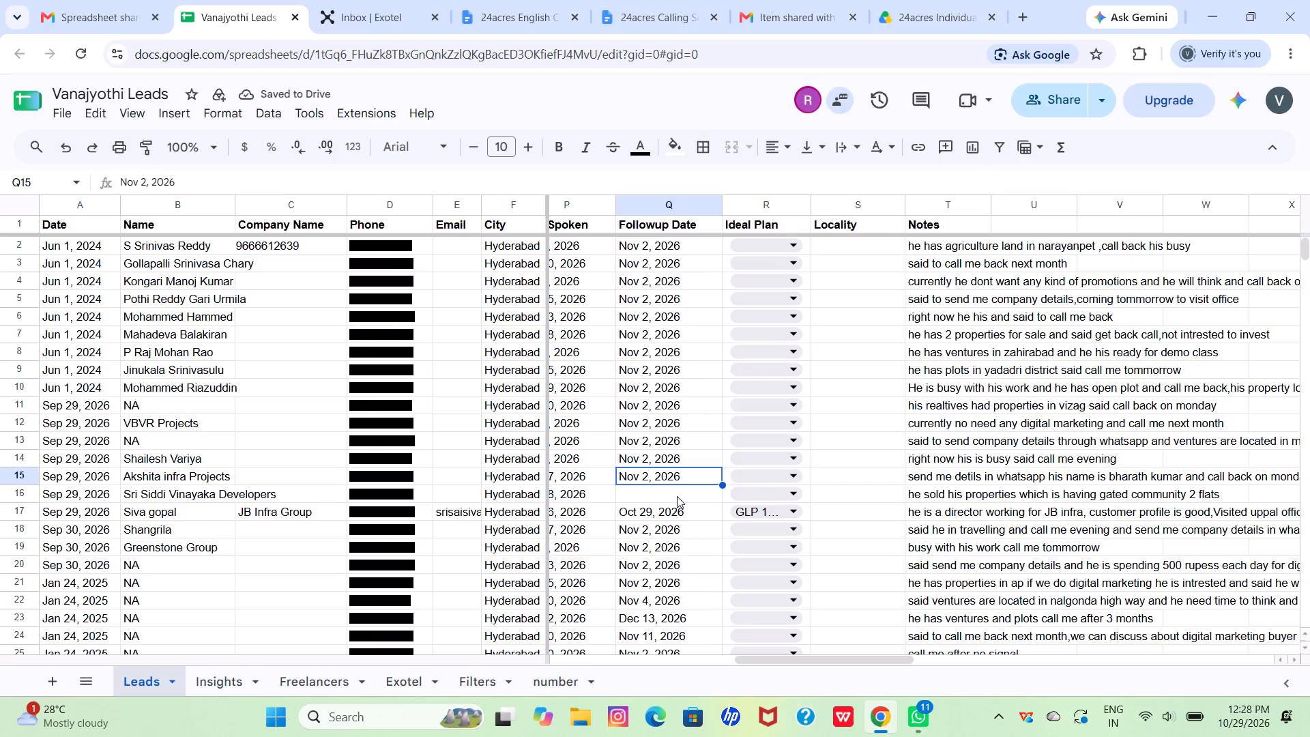
pyautogui.click(676, 498)
pyautogui.hscroll(3, 676, 498)
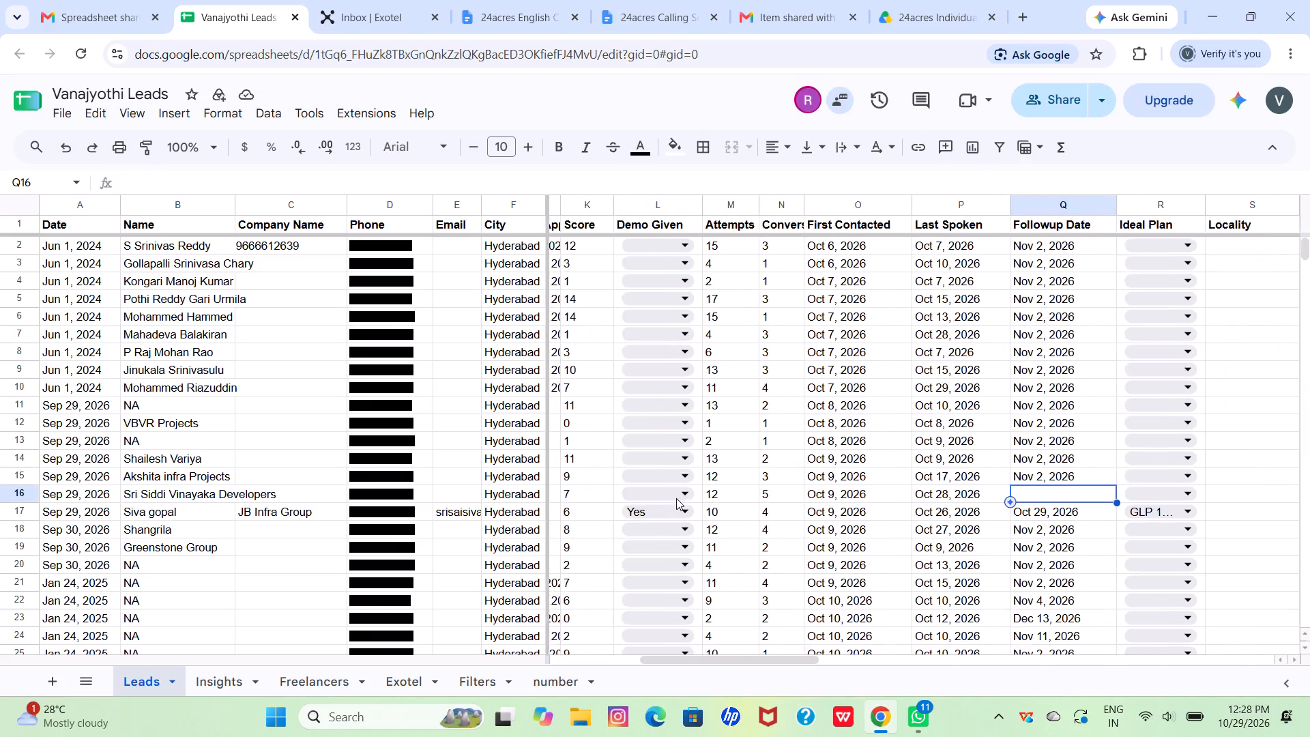
pyautogui.hscroll(2, 676, 498)
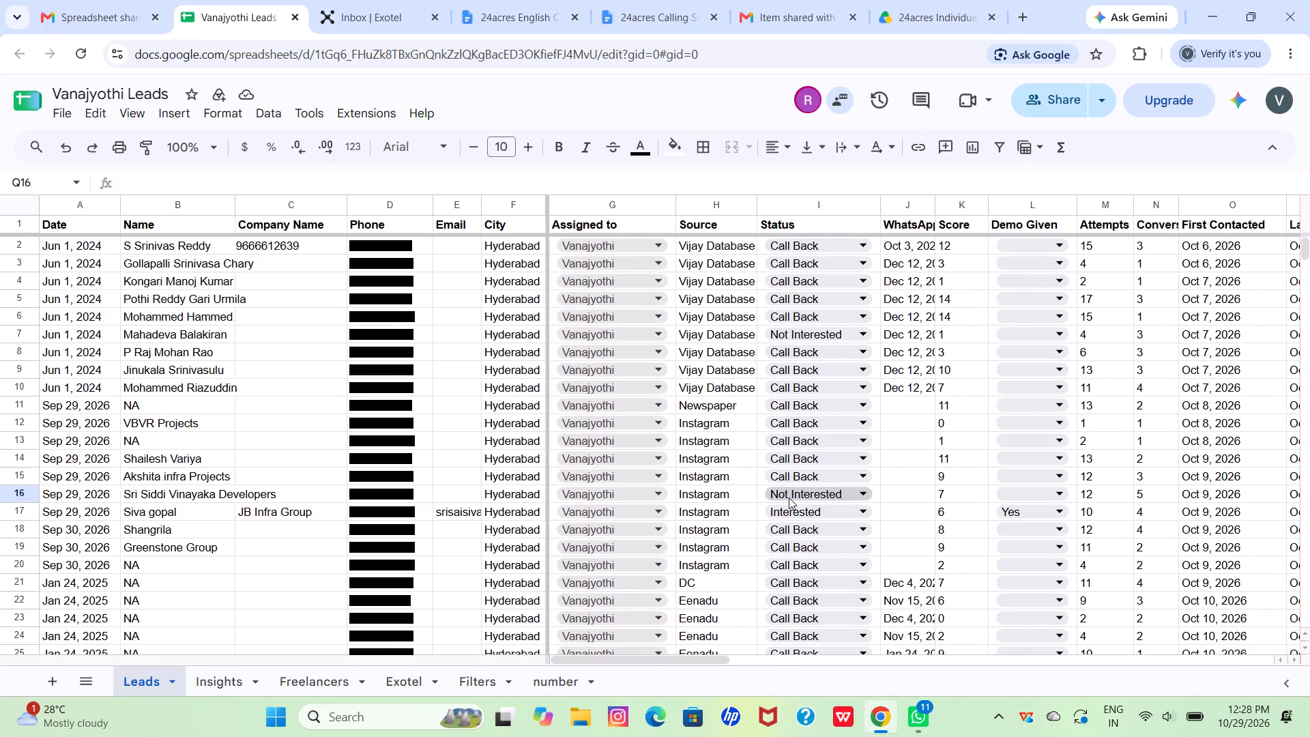
pyautogui.scroll(-2, 789, 497)
pyautogui.hscroll(-2, 789, 497)
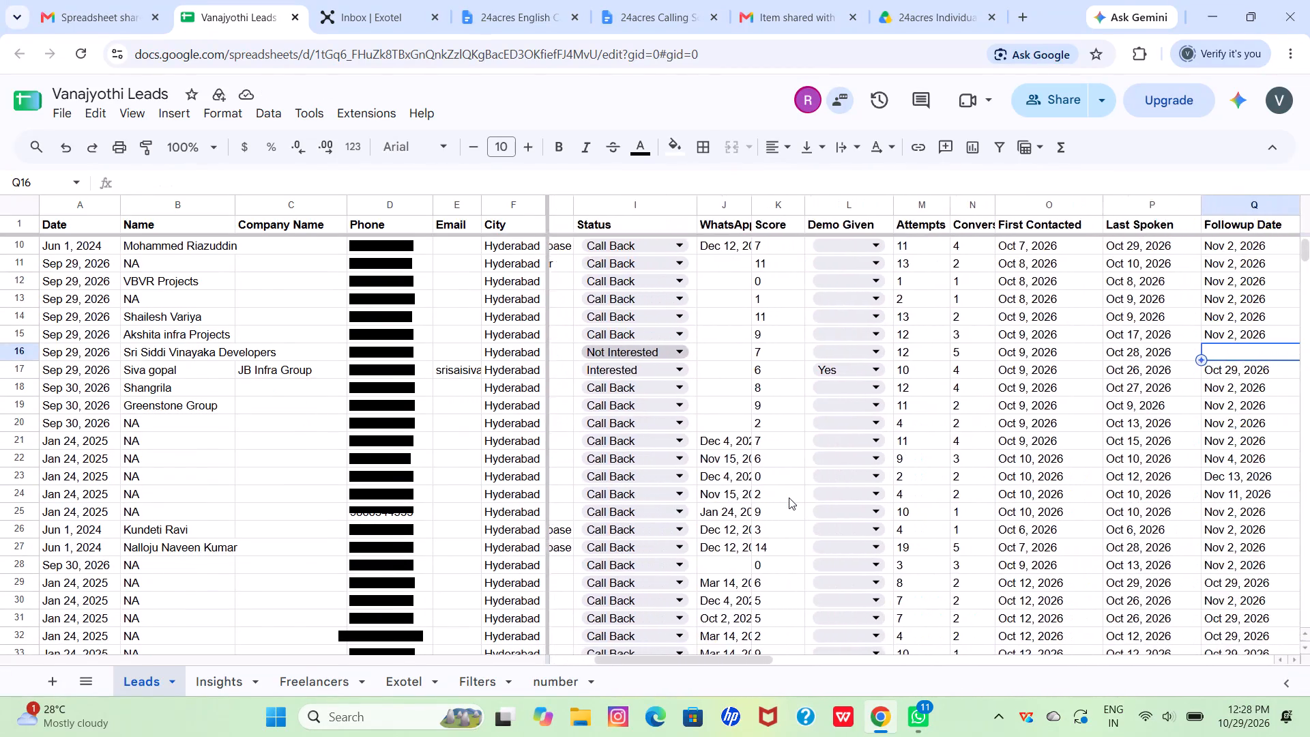
pyautogui.scroll(-1, 789, 497)
pyautogui.scroll(2, 789, 497)
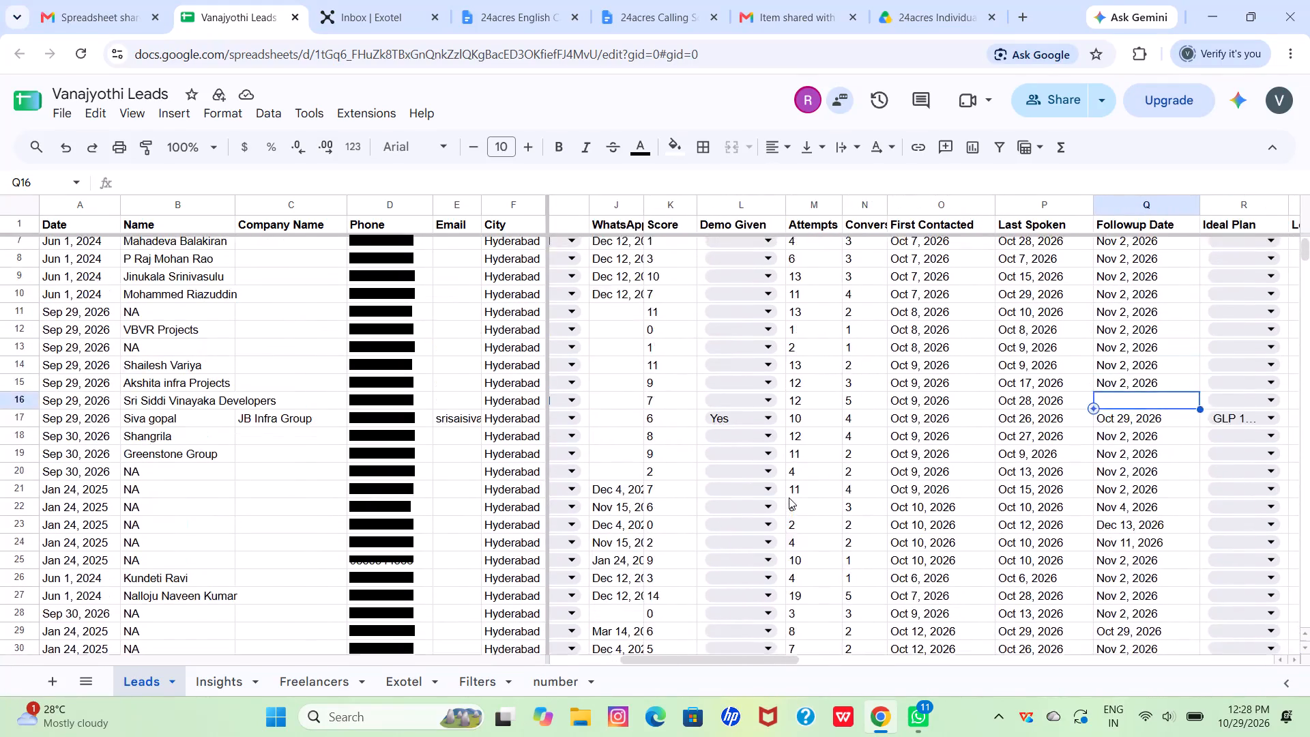
pyautogui.scroll(1, 789, 497)
pyautogui.hscroll(-3, 789, 497)
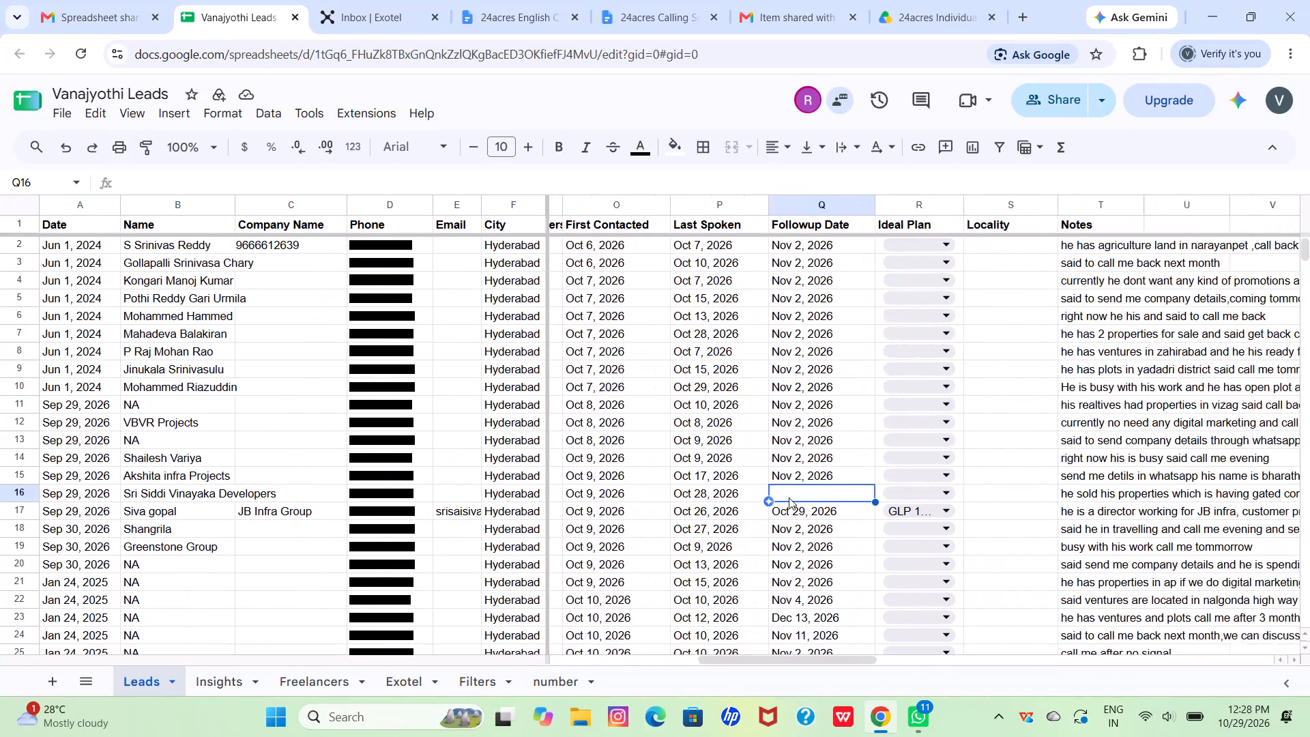
pyautogui.hscroll(-2, 789, 497)
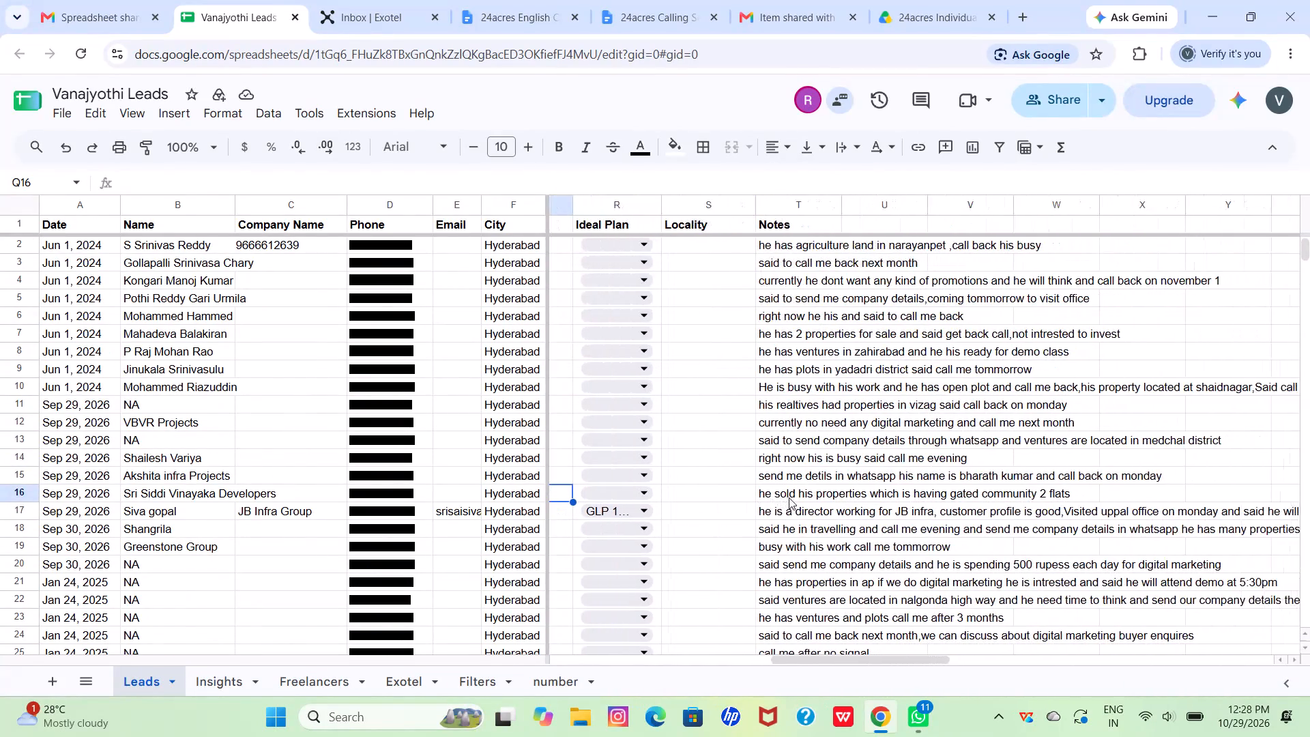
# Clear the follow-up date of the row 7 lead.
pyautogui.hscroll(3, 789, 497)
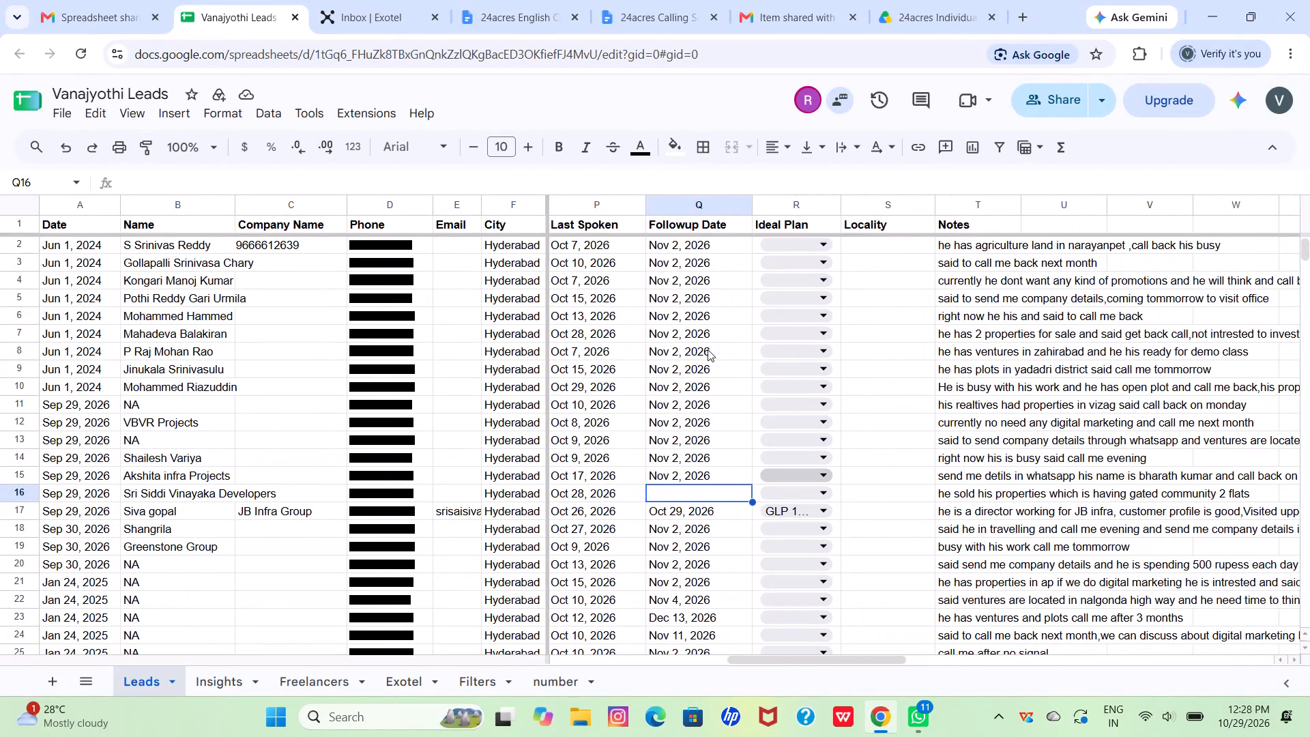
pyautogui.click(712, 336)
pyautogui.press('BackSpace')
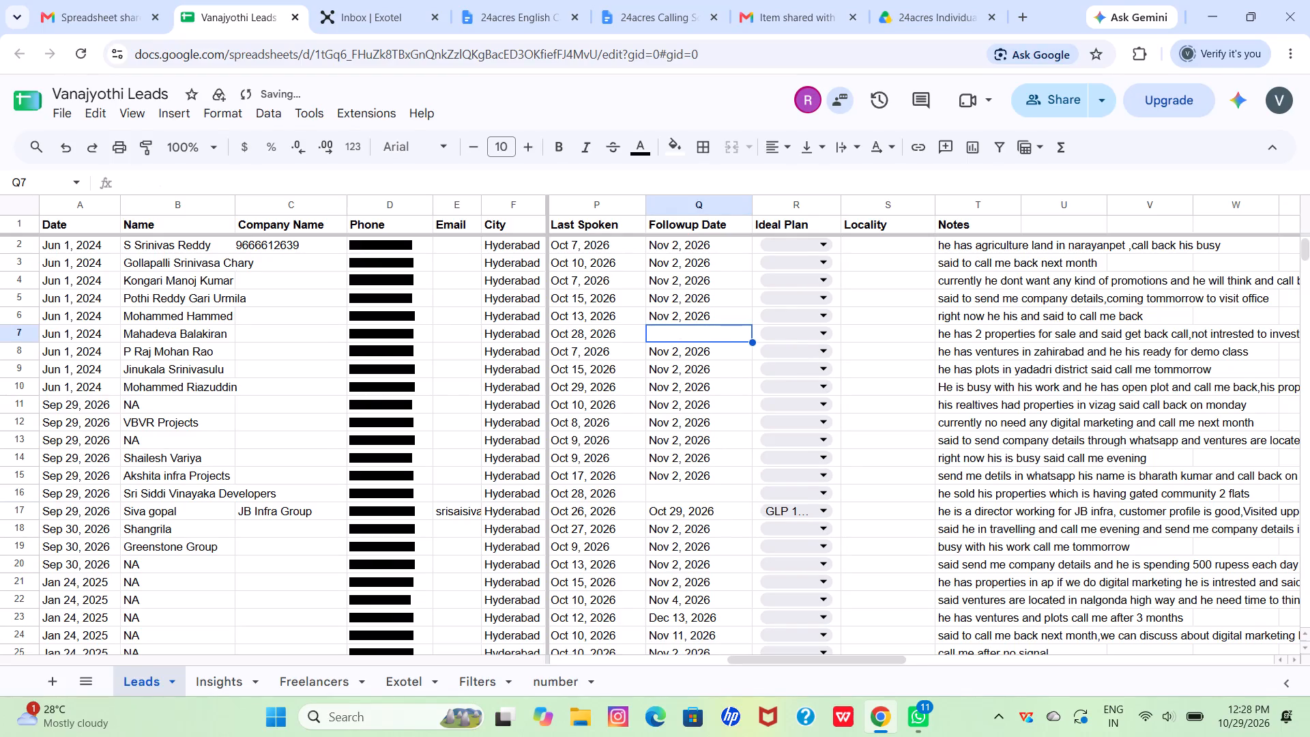
# Review the statuses, attempts, last spoken dates, follow-up dates and notes of the leads down to row 53.
pyautogui.hscroll(7, 712, 336)
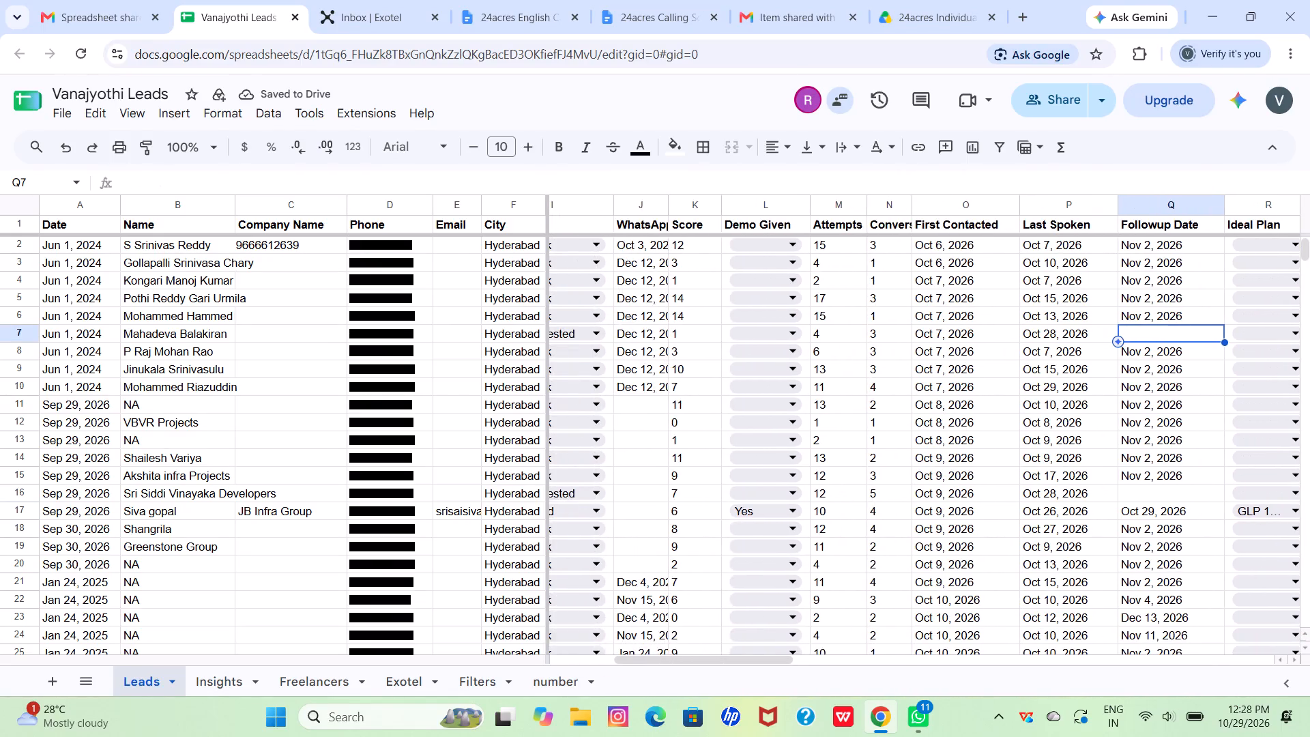
pyautogui.hscroll(2, 712, 336)
pyautogui.scroll(-2, 712, 336)
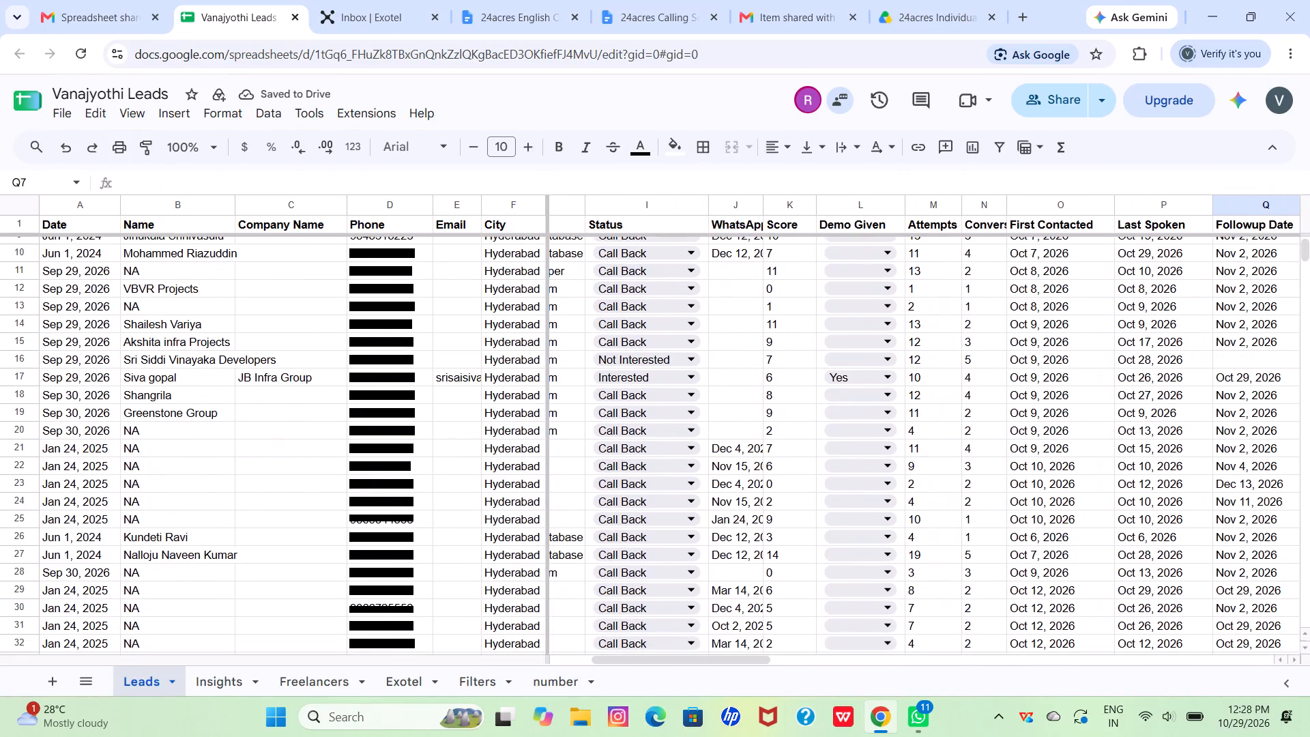
pyautogui.scroll(-3, 712, 336)
pyautogui.hscroll(-1, 712, 336)
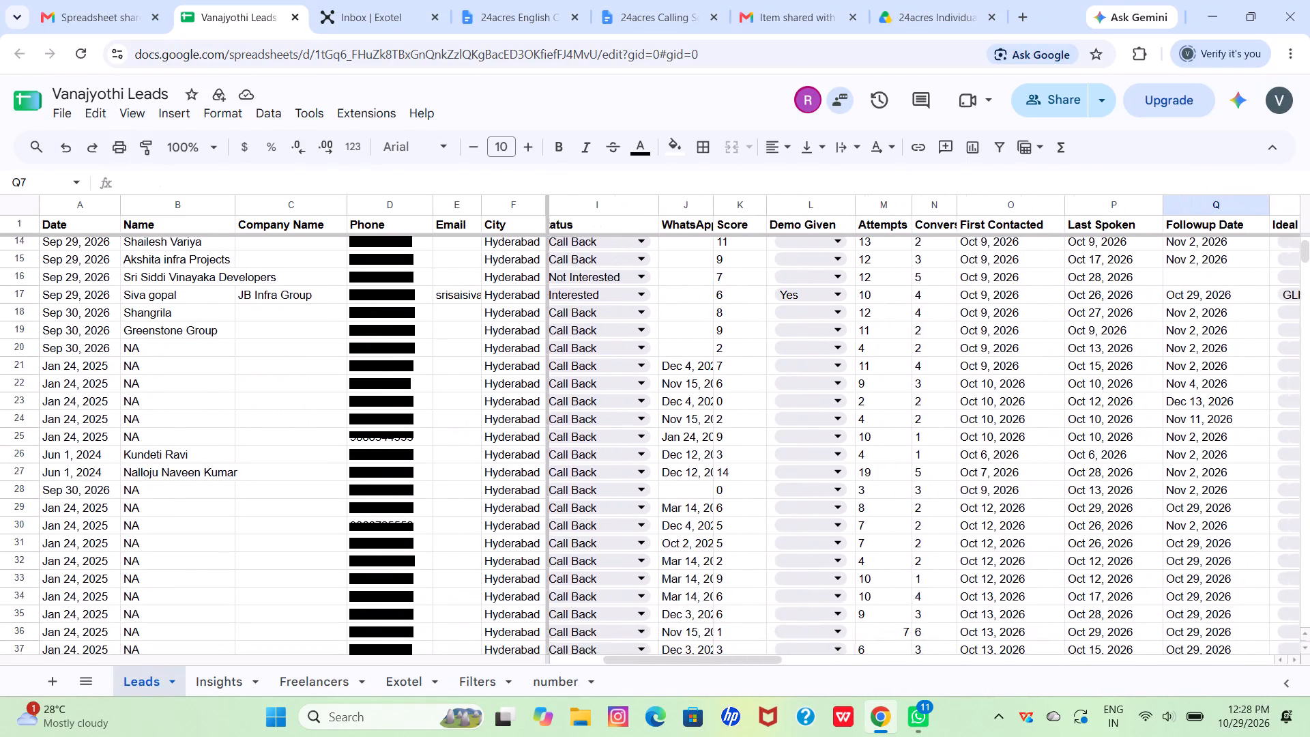
pyautogui.hscroll(-1, 712, 336)
pyautogui.scroll(-1, 712, 336)
pyautogui.hscroll(-2, 712, 336)
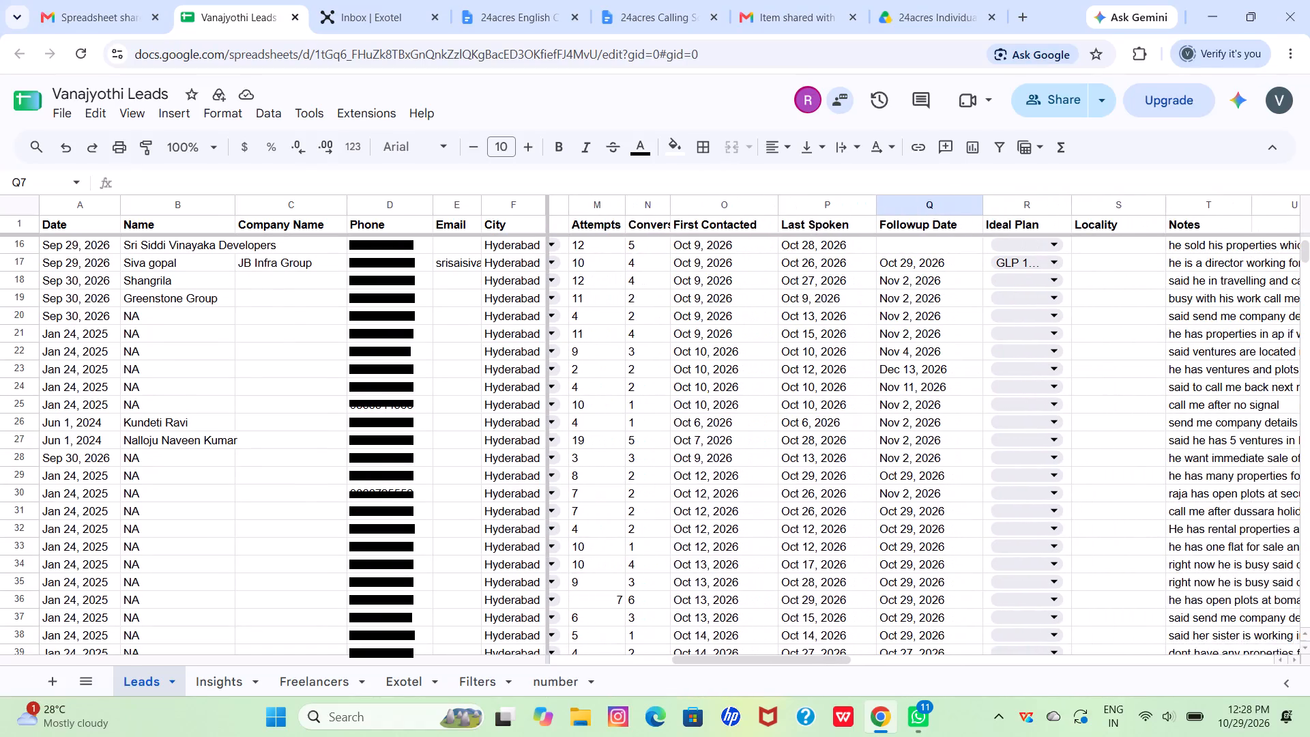
pyautogui.hscroll(-2, 712, 336)
pyautogui.scroll(-2, 712, 336)
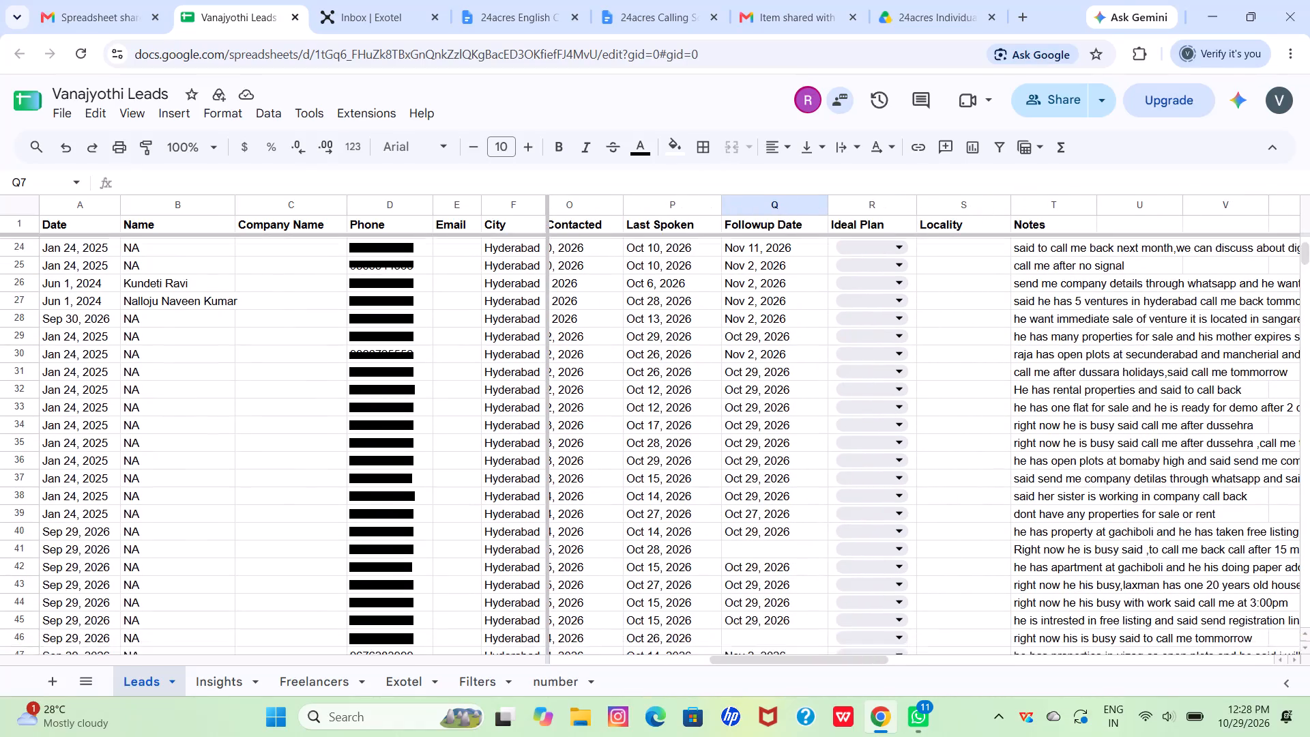
pyautogui.scroll(-2, 712, 336)
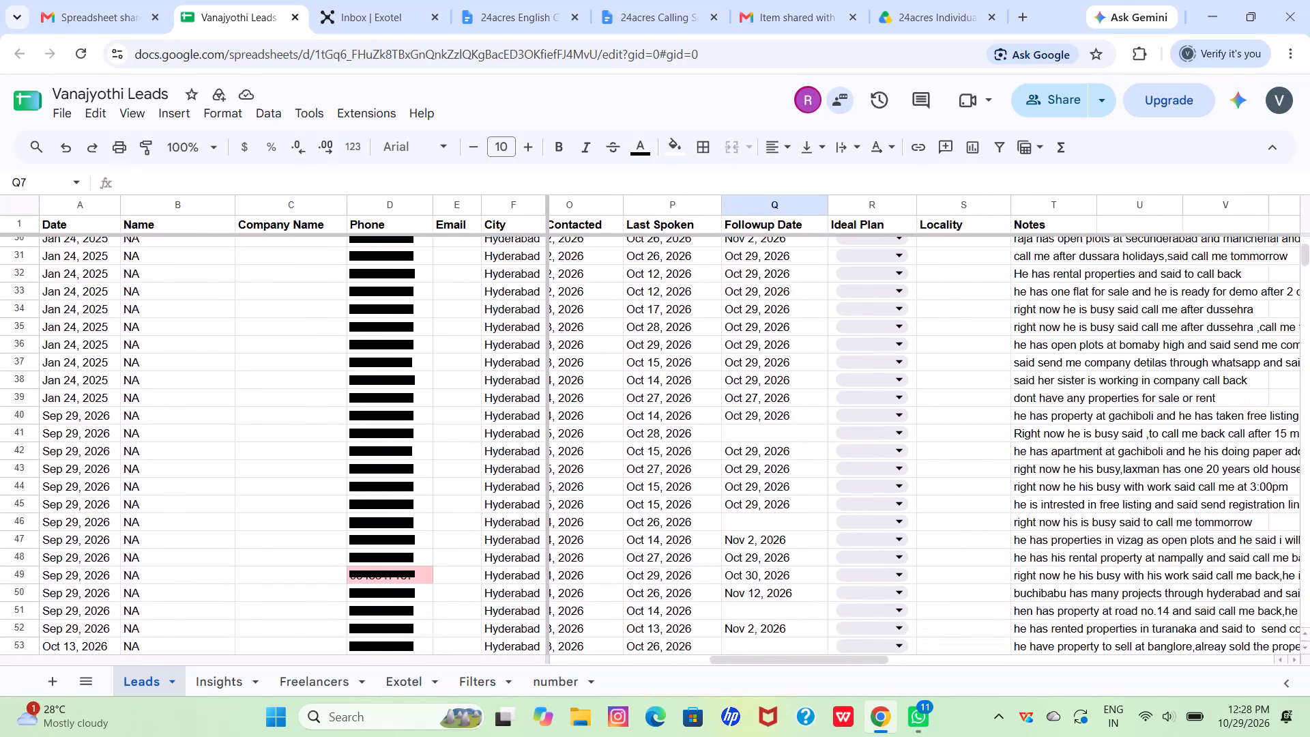
pyautogui.hscroll(-5, 712, 336)
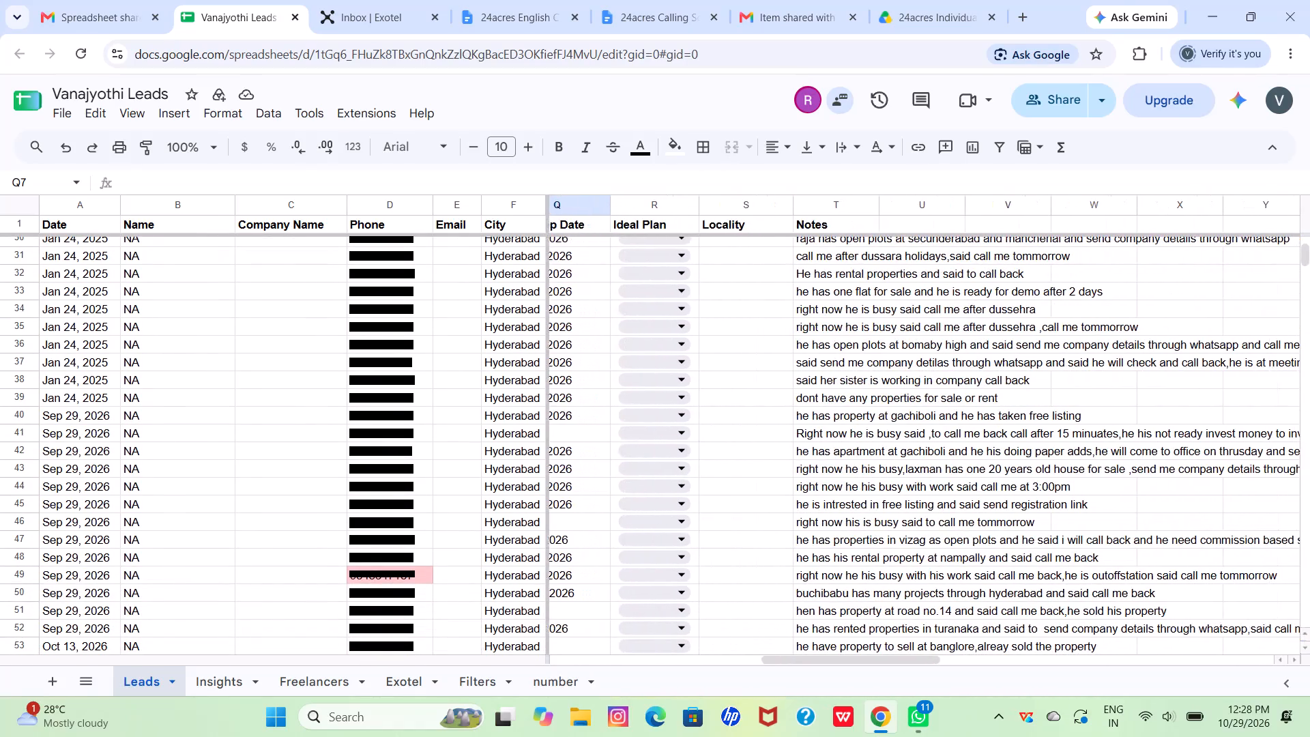
pyautogui.hscroll(-1, 712, 336)
pyautogui.hscroll(7, 712, 336)
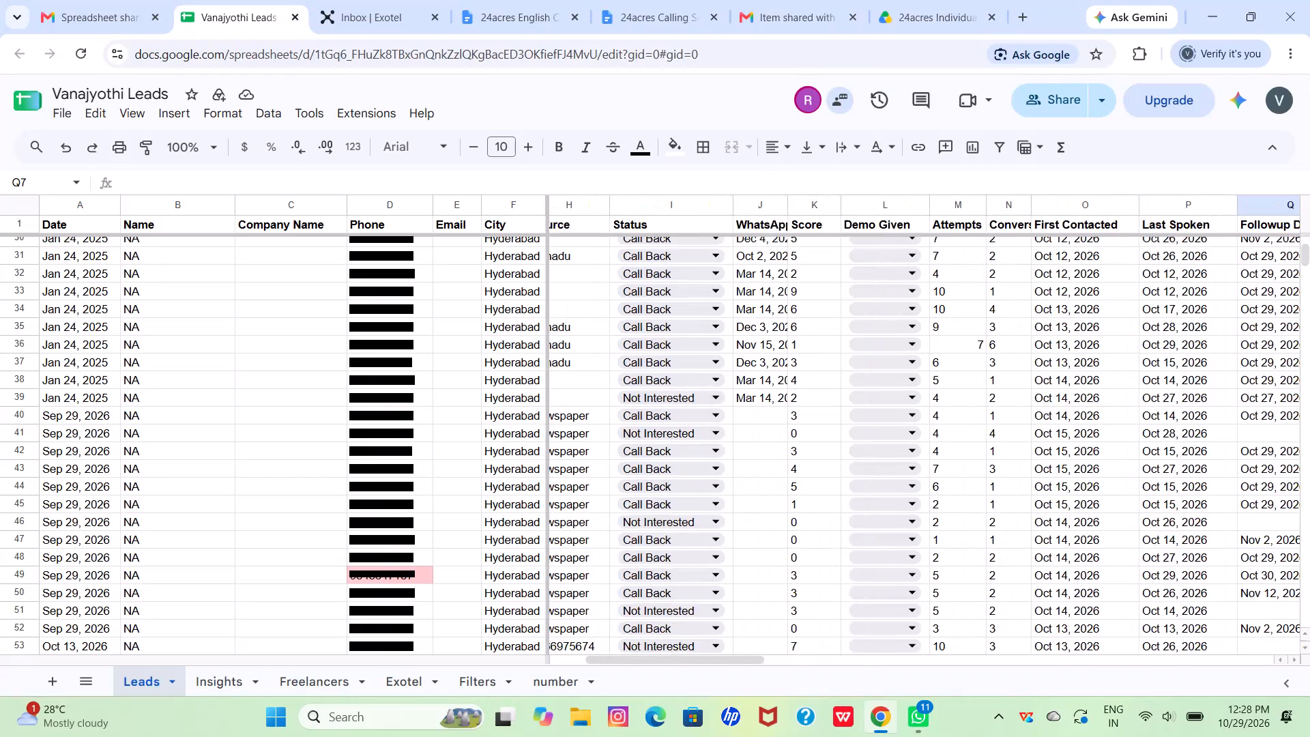
# Look through the statuses, attempts and first contacted dates further down the Leads sheet, around where the Oct 23, 2026 leads end.
pyautogui.scroll(-13, 712, 336)
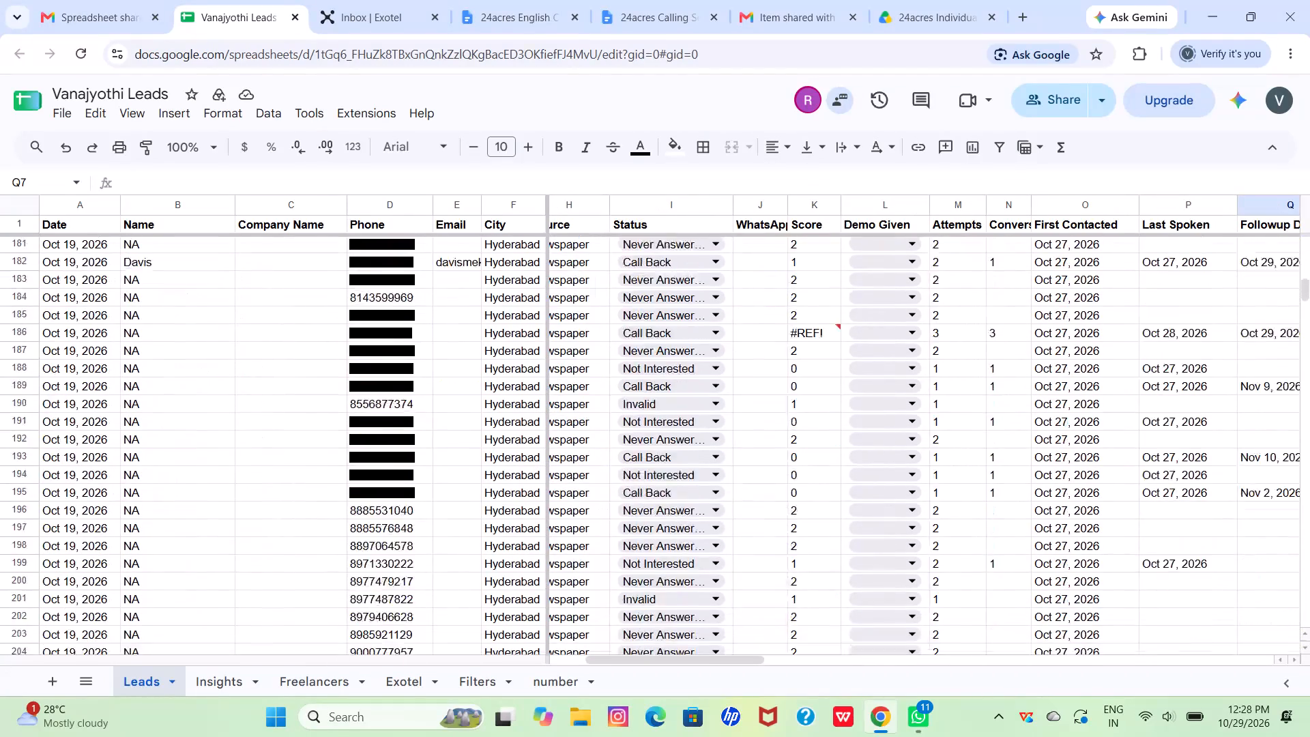
pyautogui.scroll(-8, 712, 336)
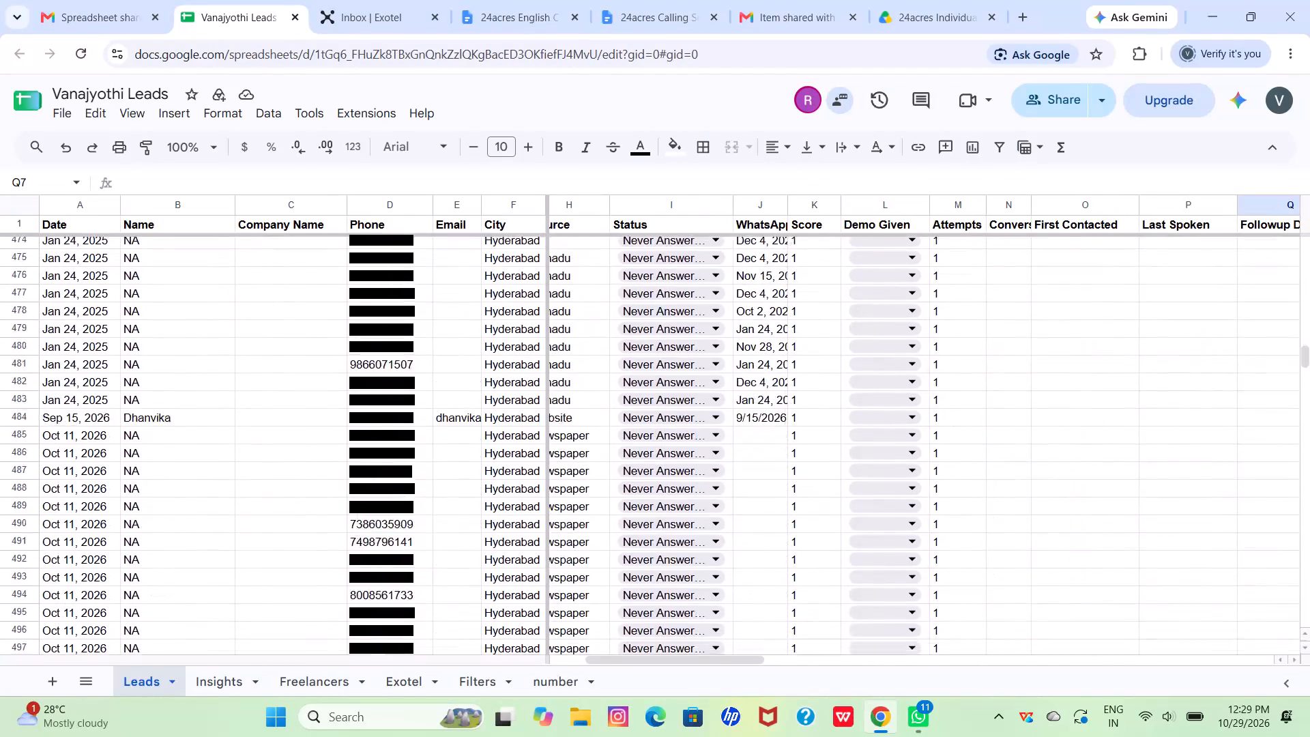
pyautogui.scroll(15, 712, 336)
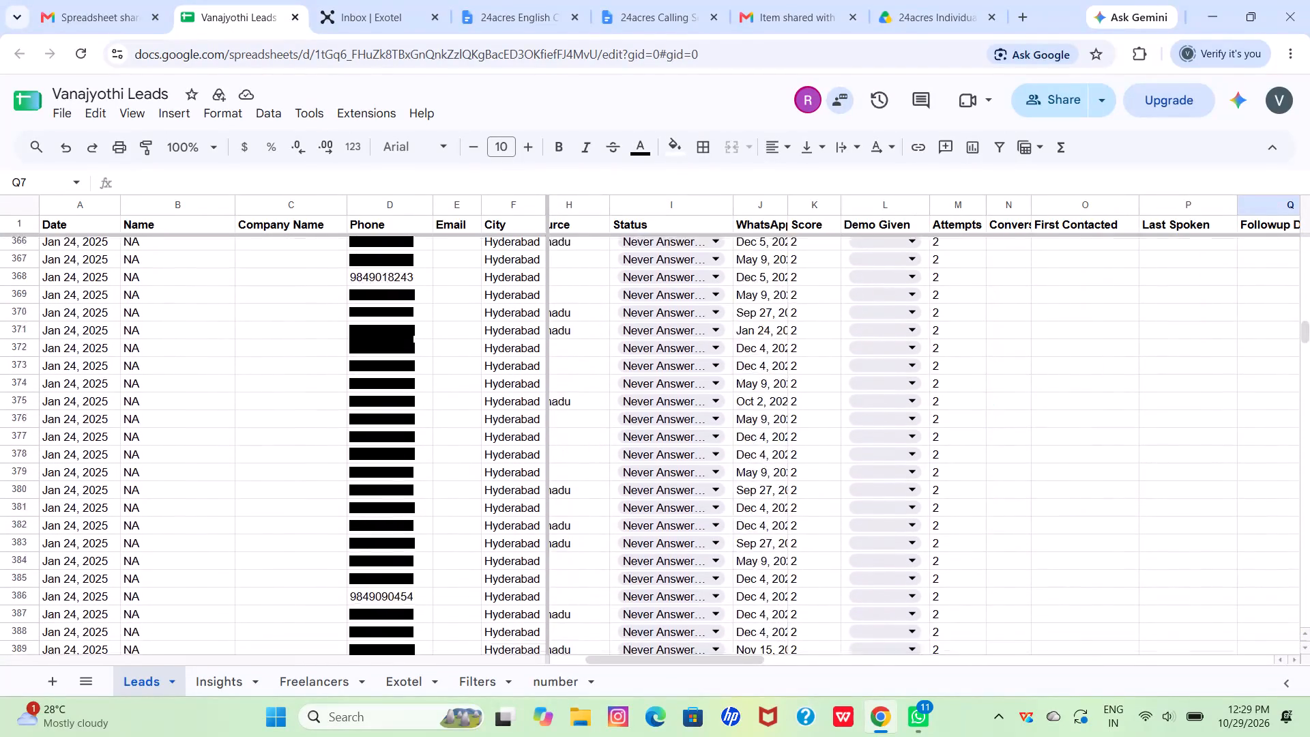
pyautogui.scroll(5, 712, 336)
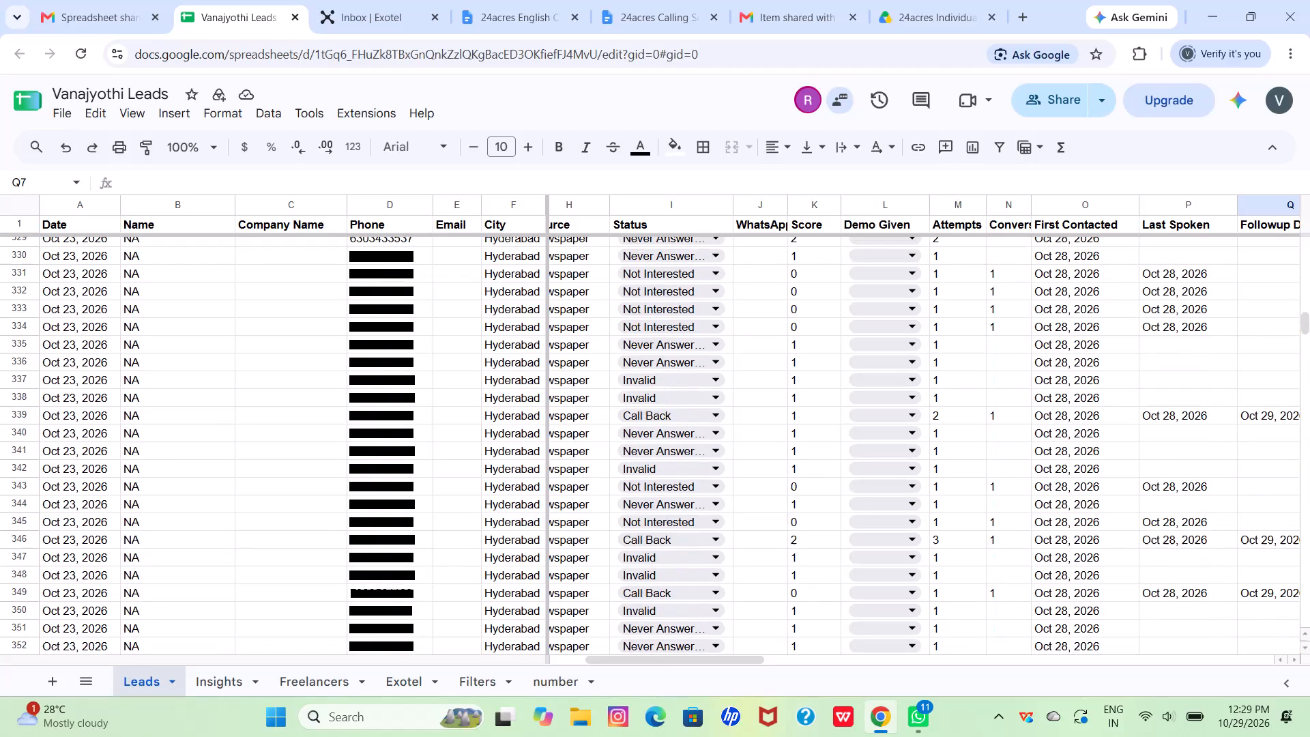
pyautogui.scroll(-5, 712, 336)
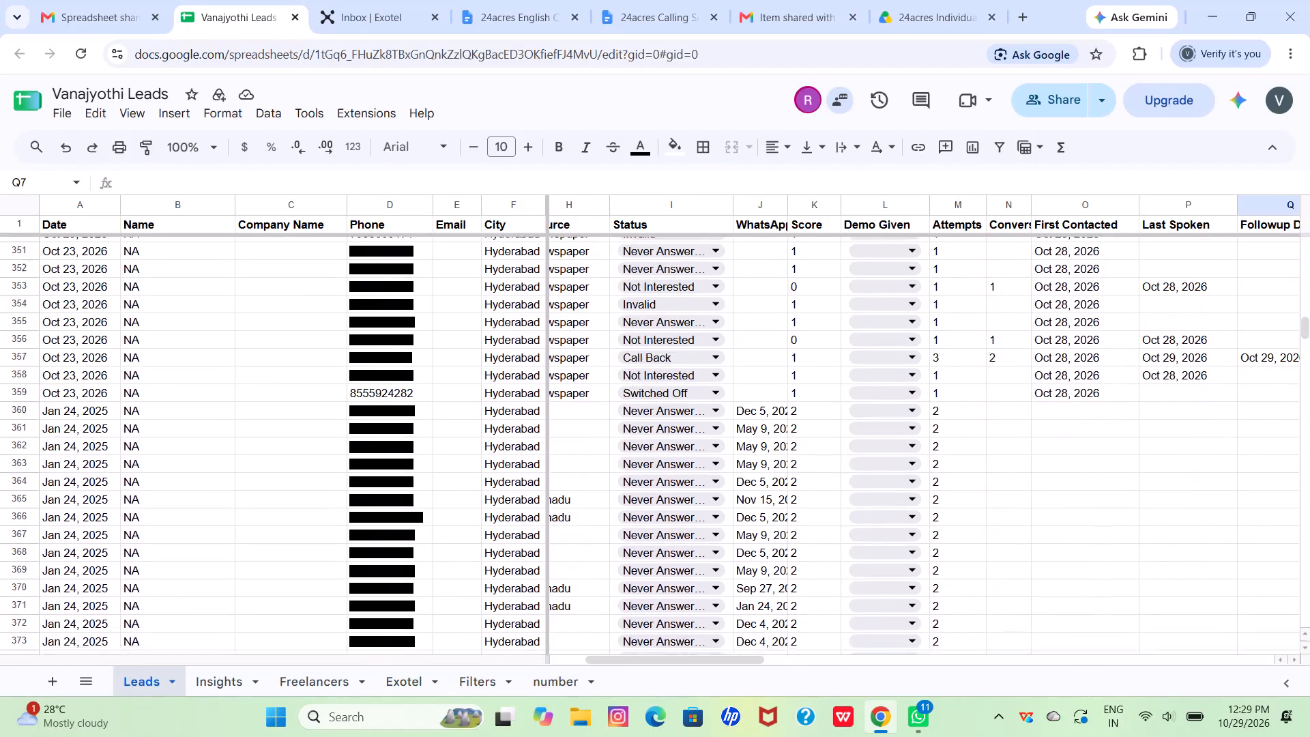
pyautogui.hscroll(3, 774, 427)
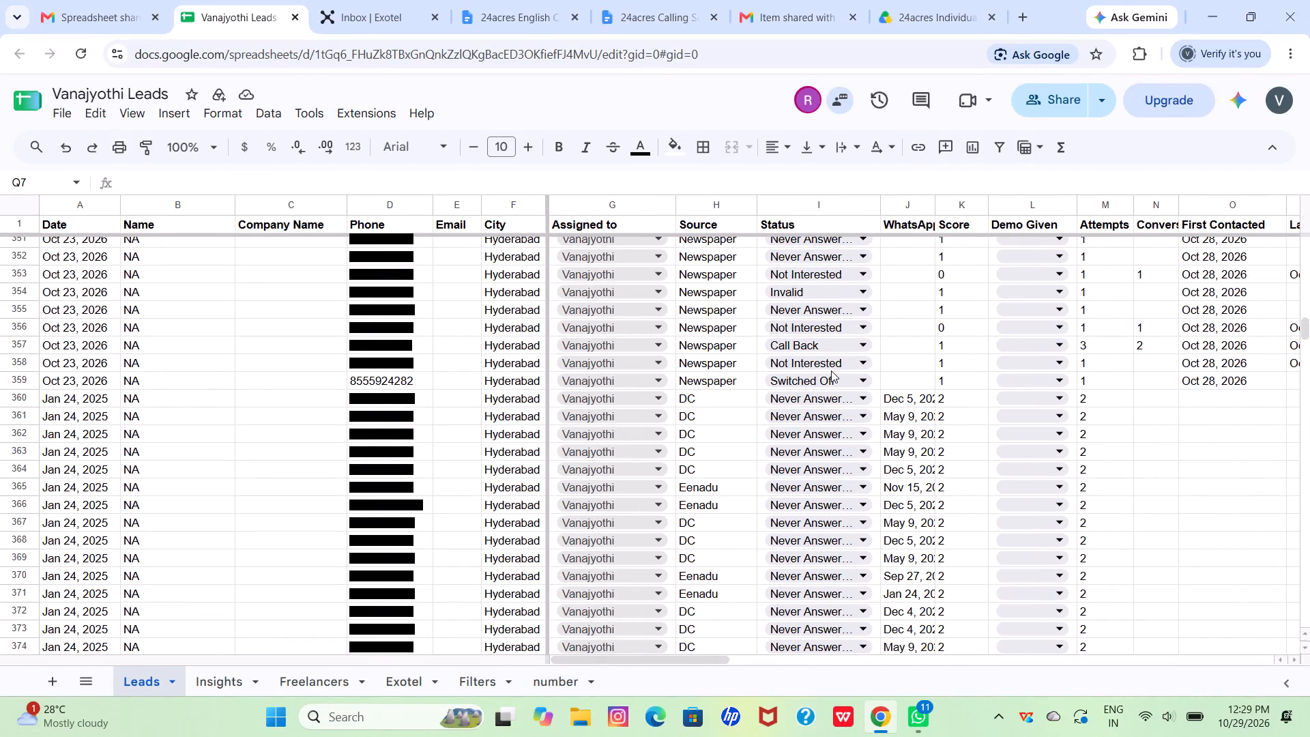
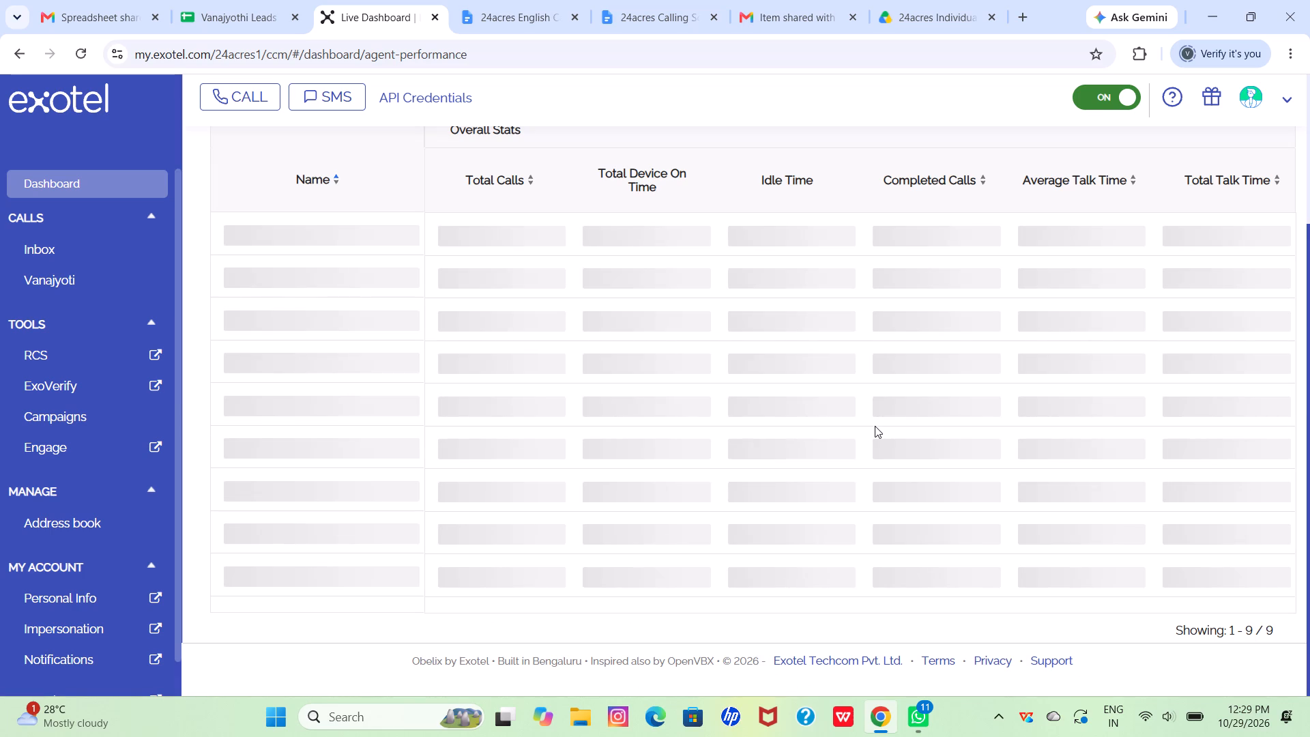
# Switch to the Vanajyothi Leads spreadsheet and create a filter on the Leads sheet that applies only to your own view.
pyautogui.scroll(5, 875, 426)
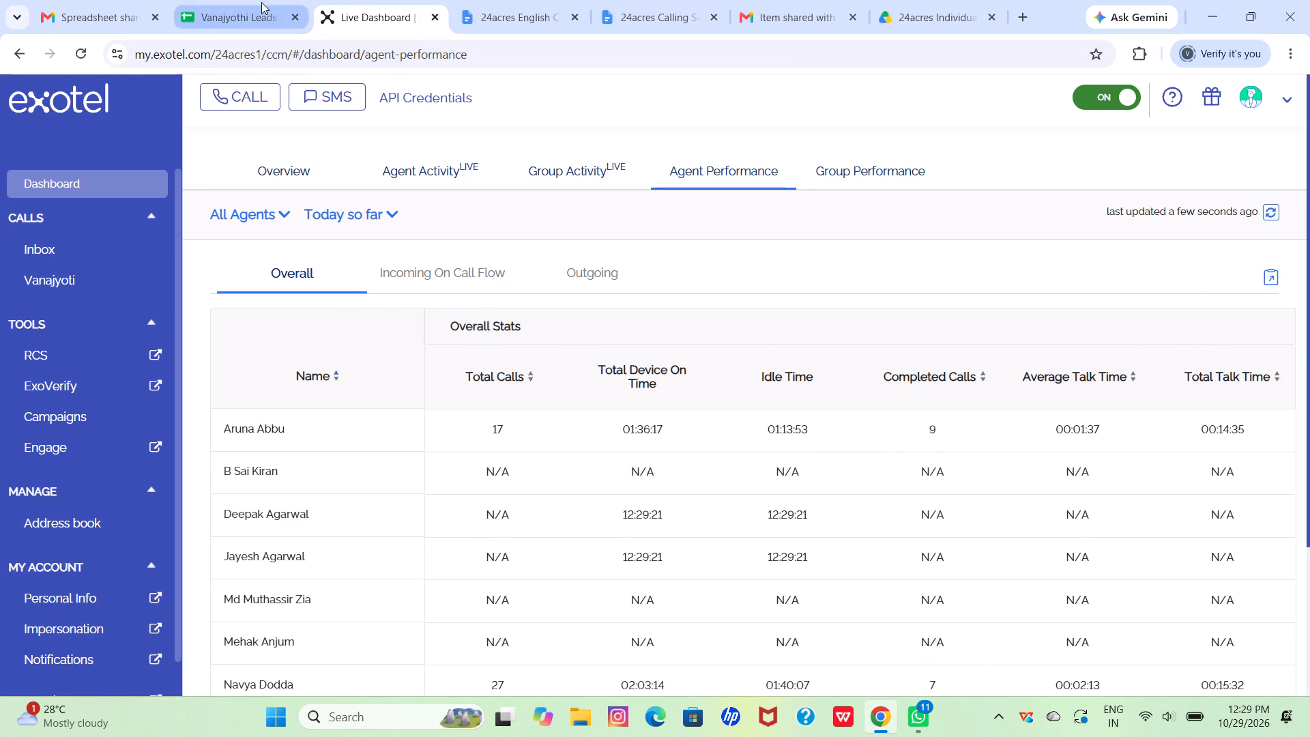
pyautogui.click(261, 2)
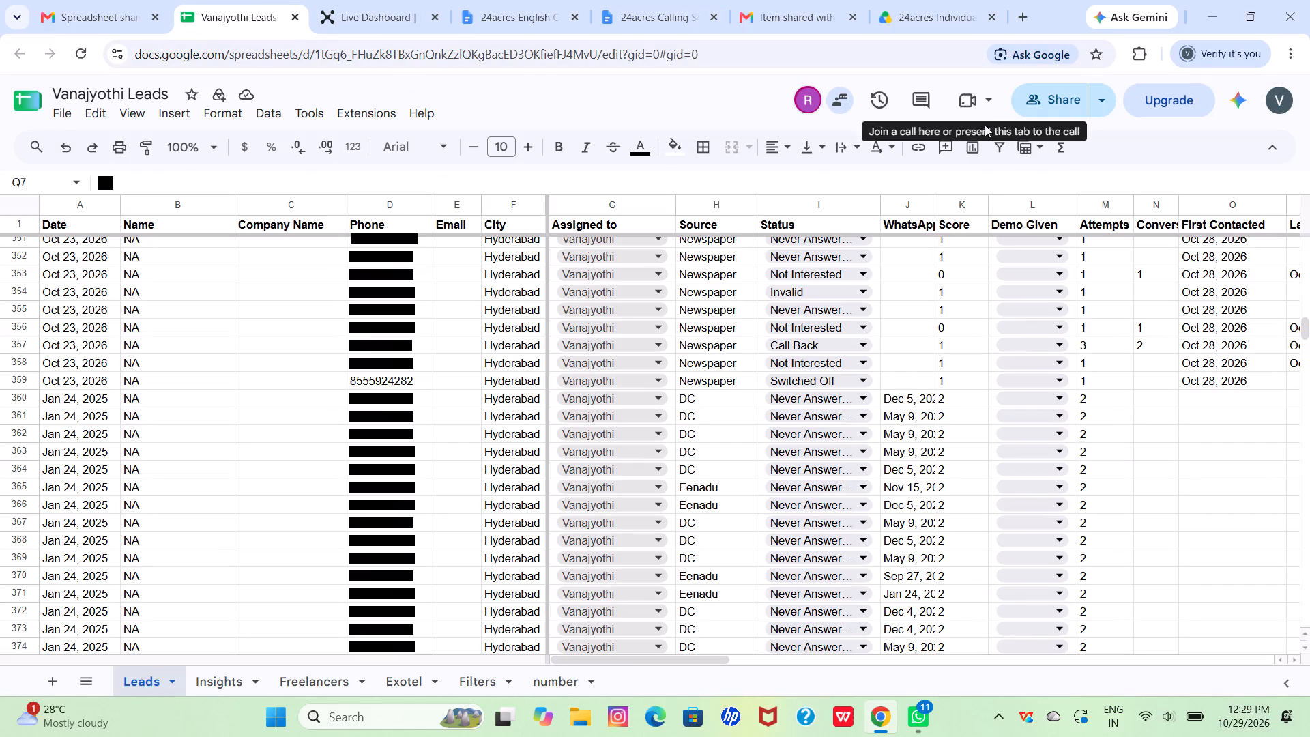
pyautogui.click(1003, 147)
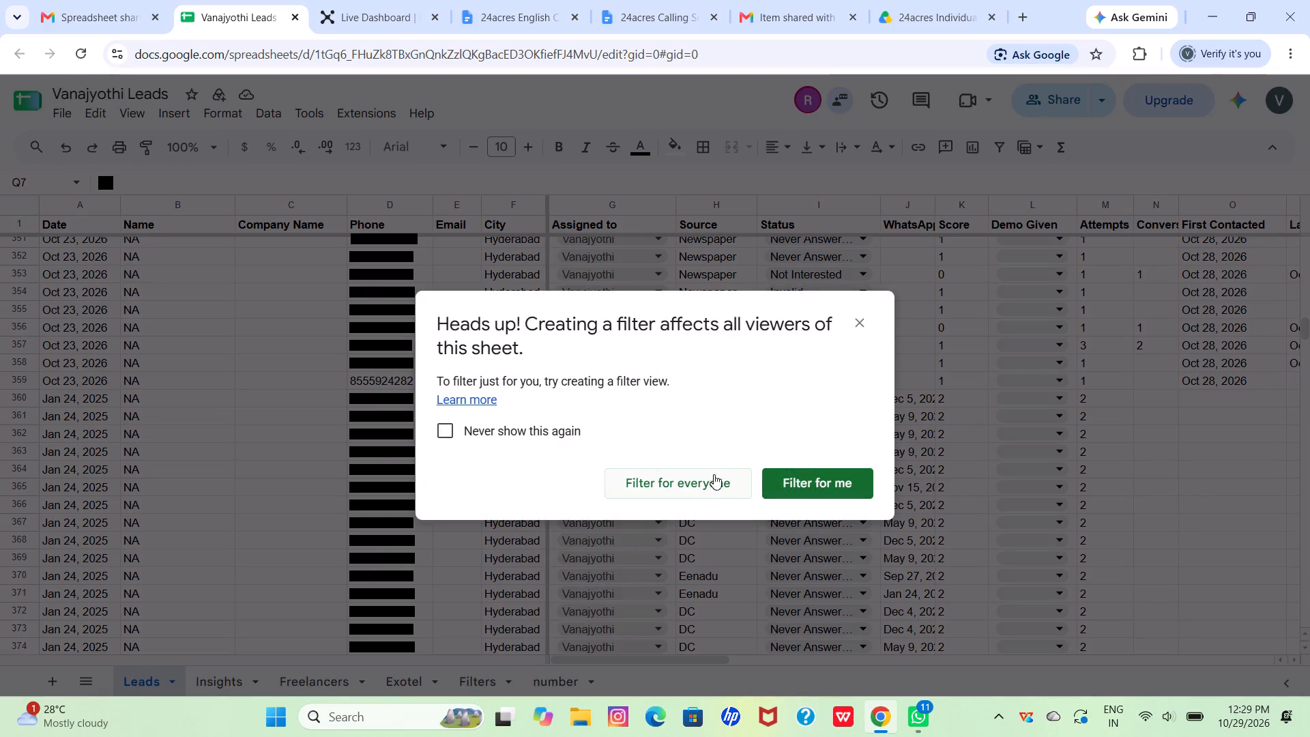
pyautogui.click(813, 478)
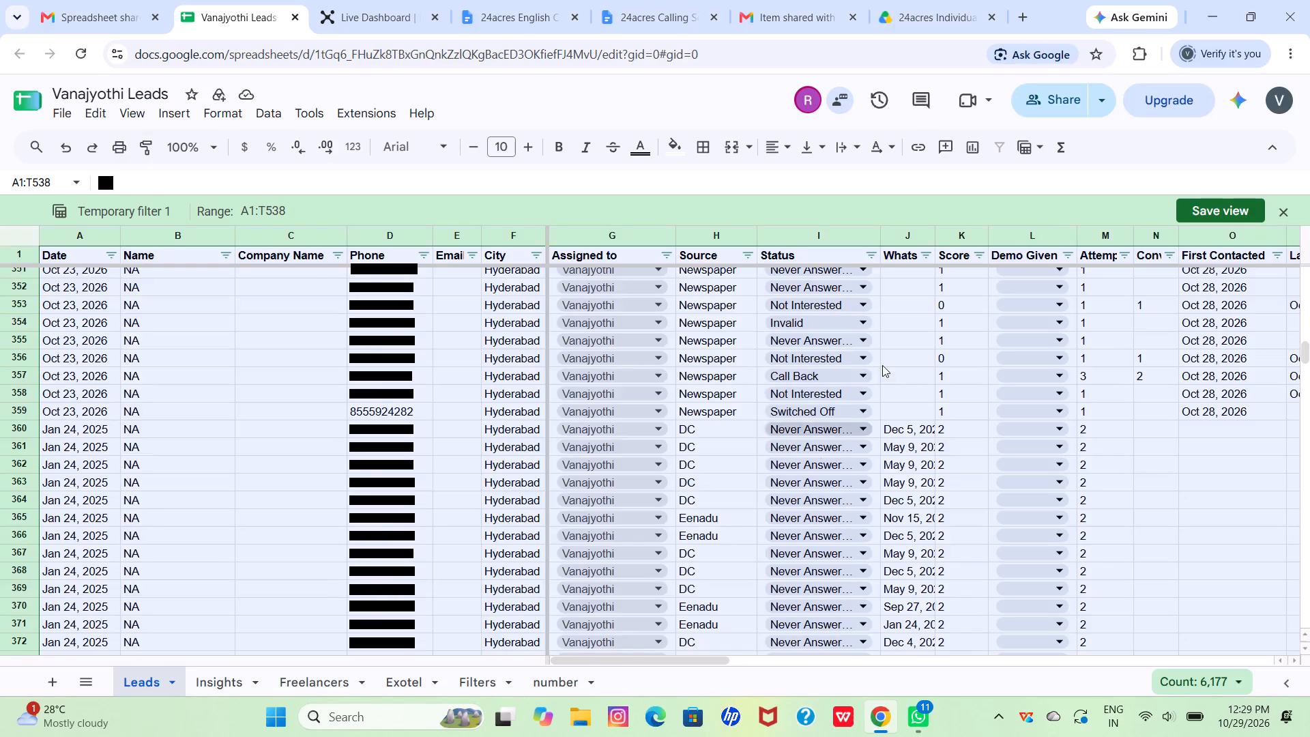
# Filter the Status column to show only Never Answered leads.
pyautogui.click(871, 251)
pyautogui.click(725, 465)
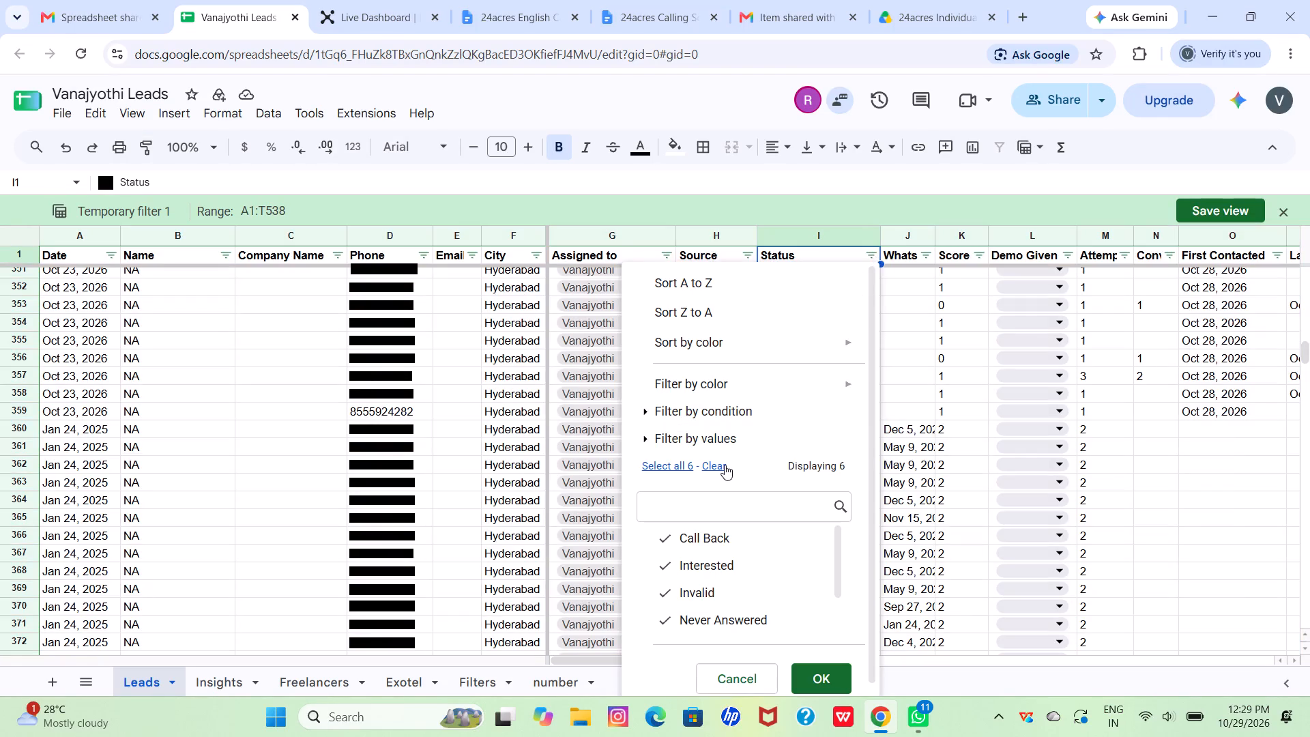
pyautogui.scroll(-1, 731, 568)
pyautogui.click(731, 568)
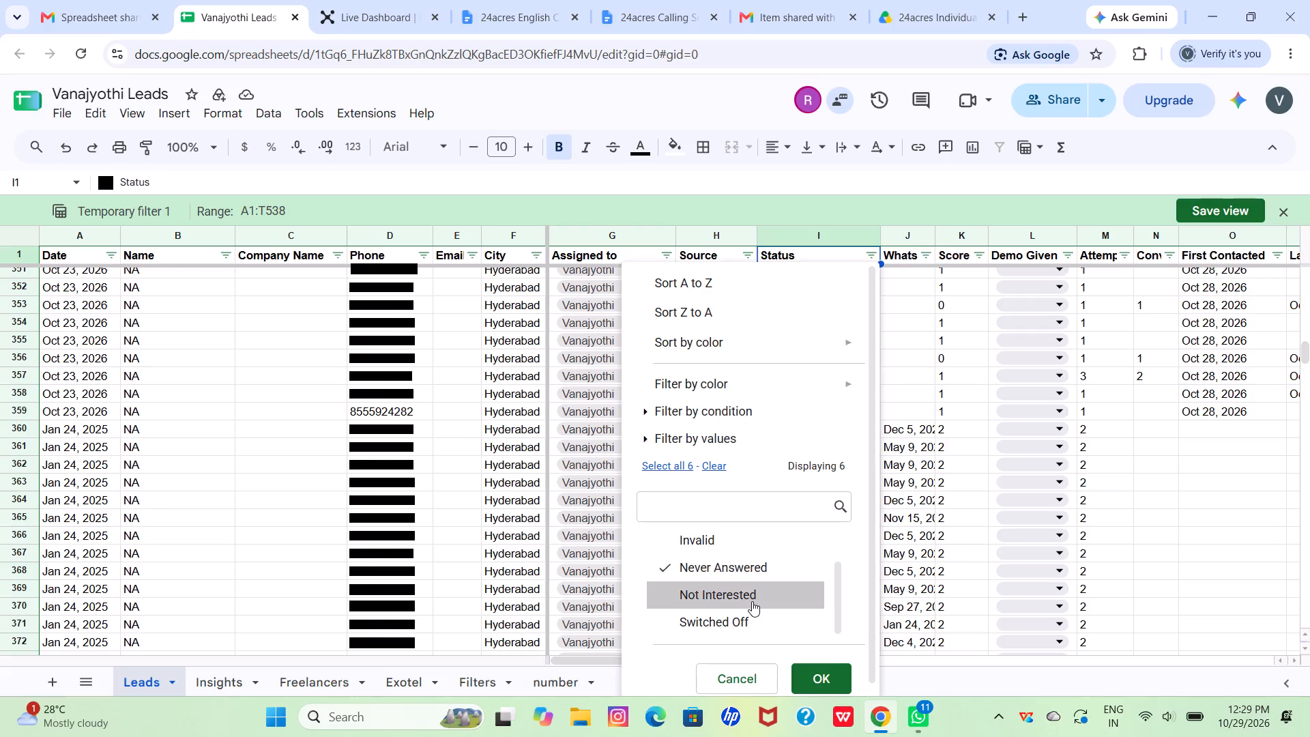
pyautogui.click(816, 677)
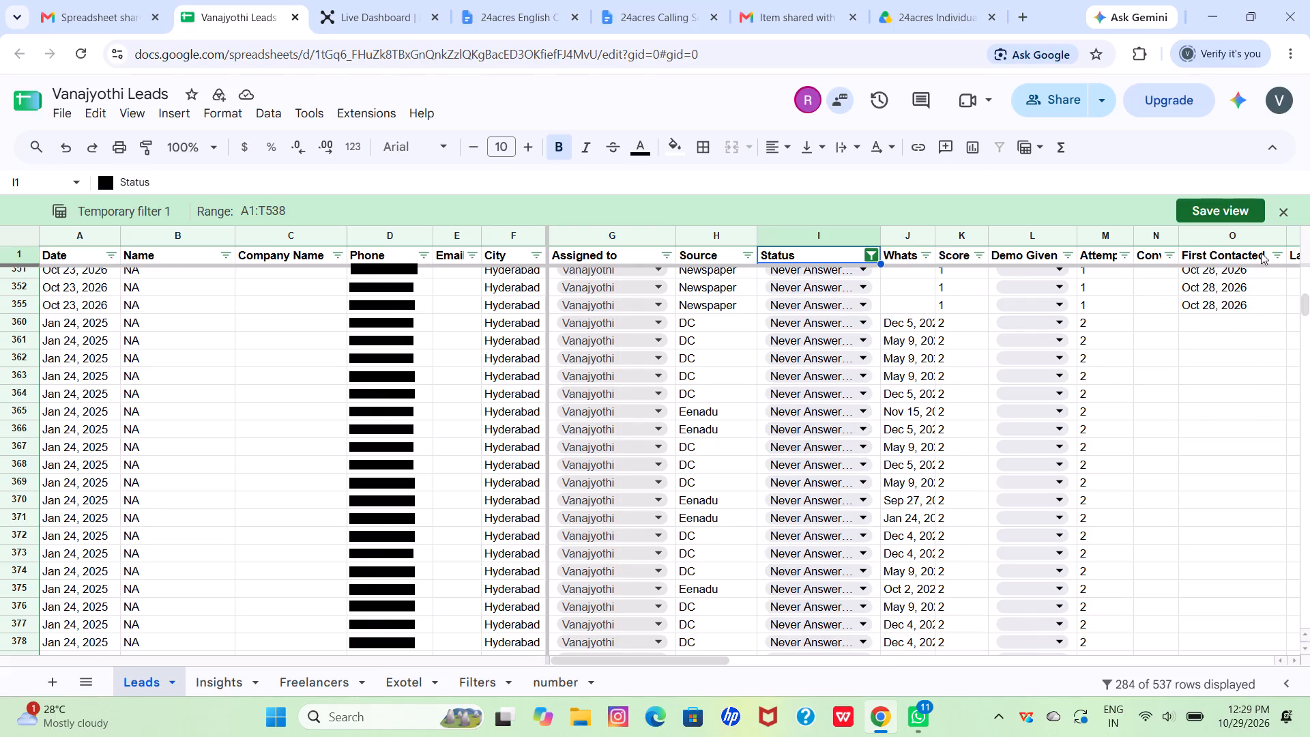
# Look over the attempts, contact dates, notes and scores of the filtered Never Answered leads, up to the earliest rows.
pyautogui.hscroll(-4, 1196, 326)
pyautogui.hscroll(4, 1196, 326)
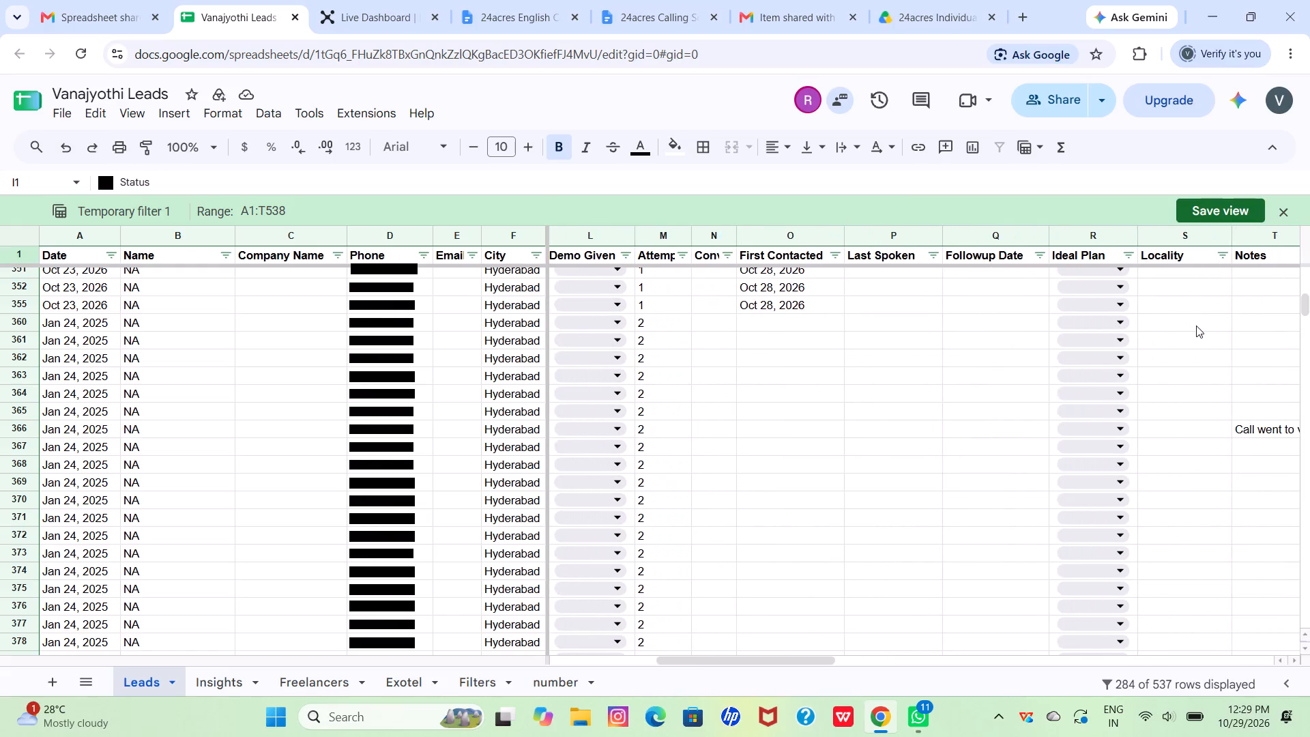
pyautogui.hscroll(10, 1196, 326)
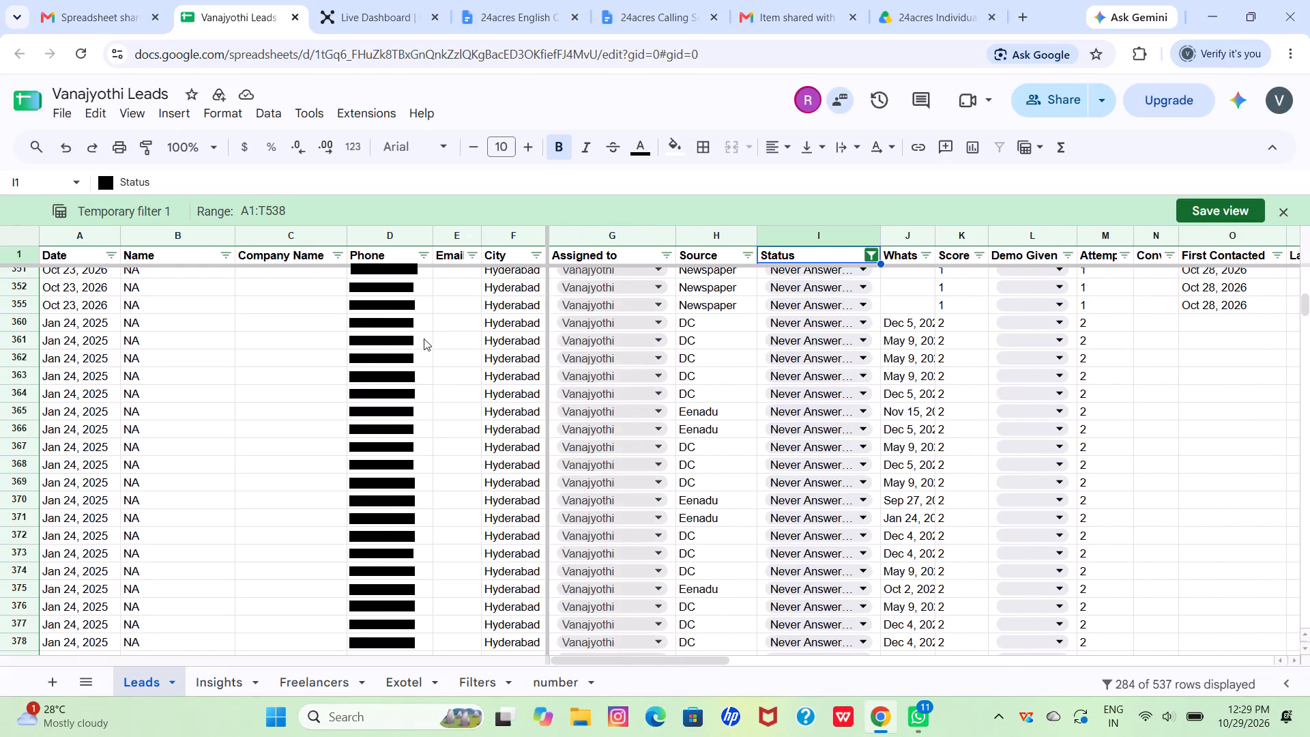
pyautogui.scroll(15, 424, 338)
pyautogui.scroll(18, 424, 338)
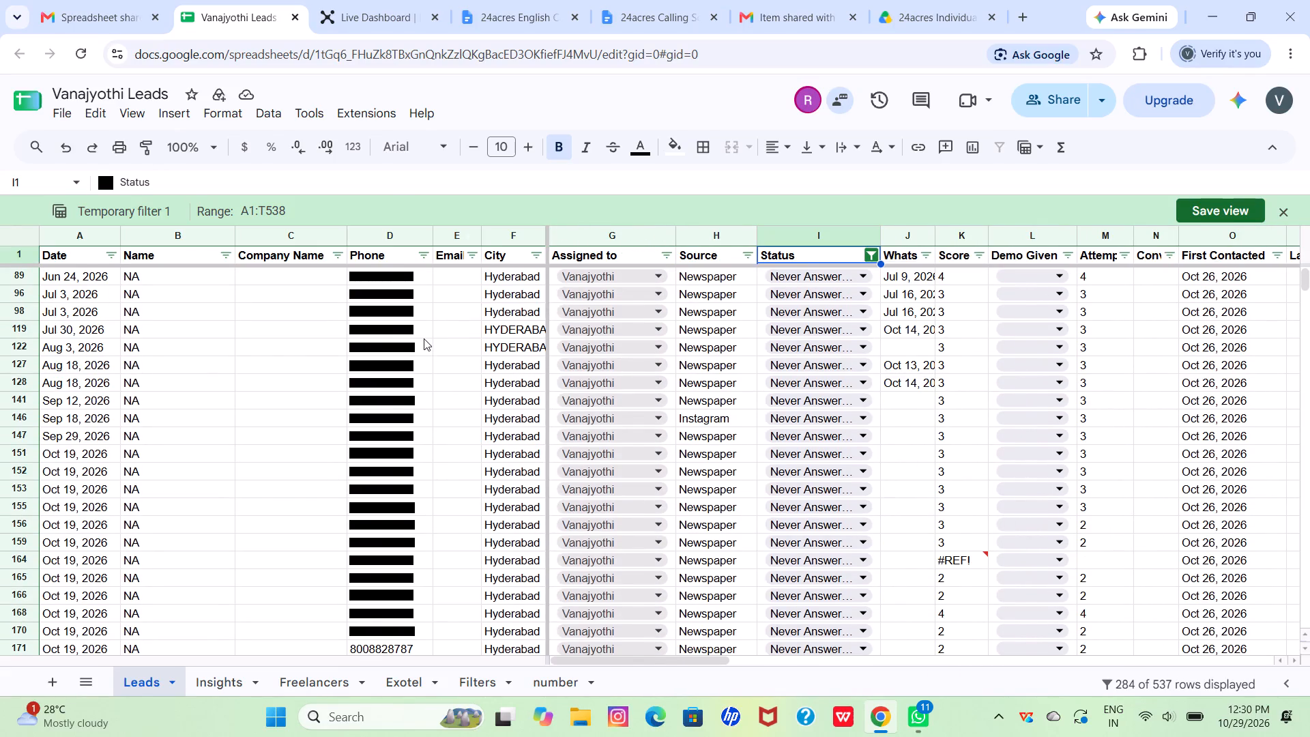
pyautogui.scroll(2, 424, 338)
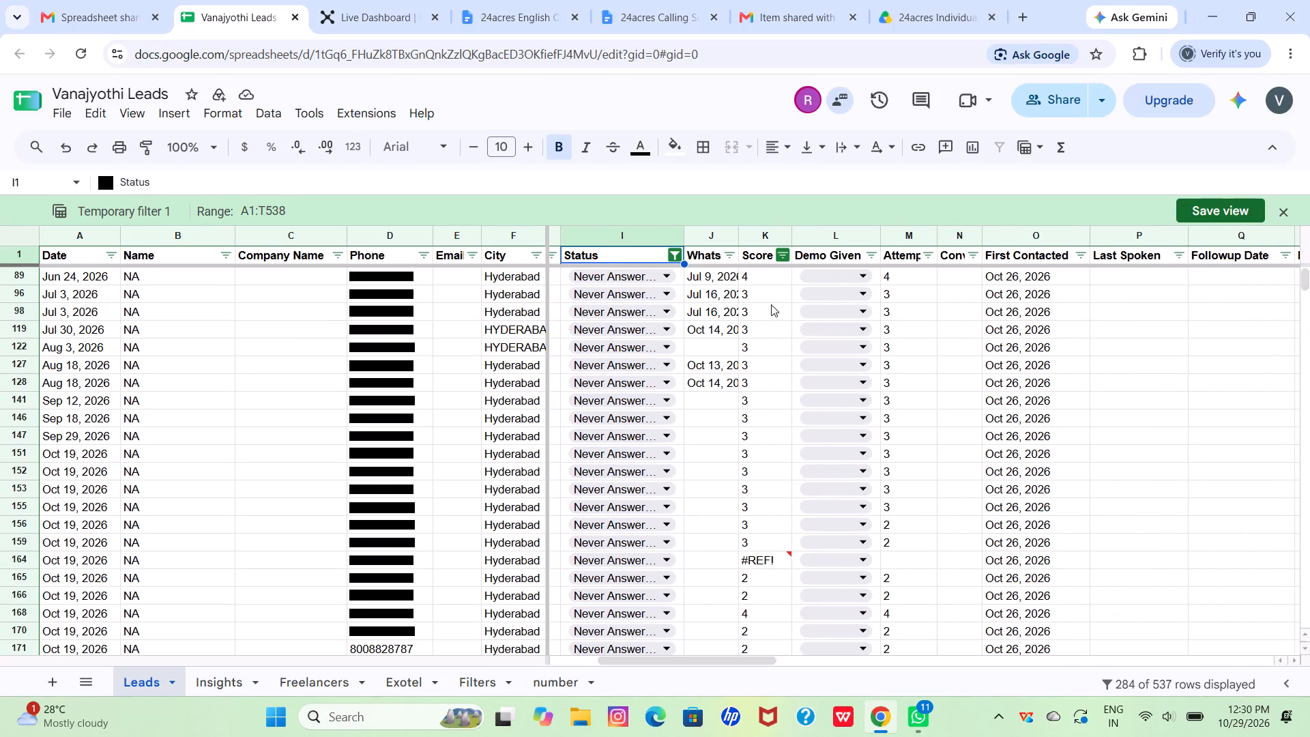
# Filter the Score column to show only leads with scores 0, 1, 2 and 3.
pyautogui.click(785, 257)
pyautogui.scroll(-1, 634, 481)
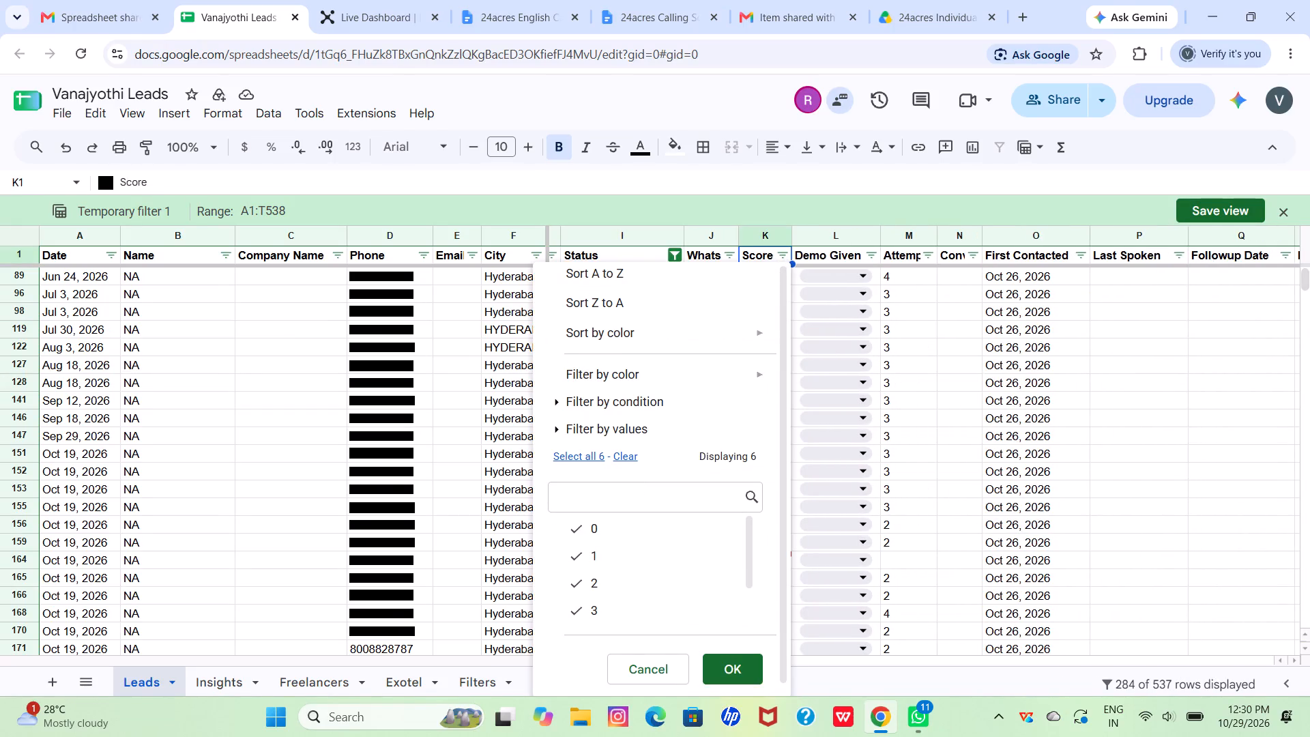
pyautogui.scroll(-3, 594, 567)
pyautogui.scroll(5, 594, 567)
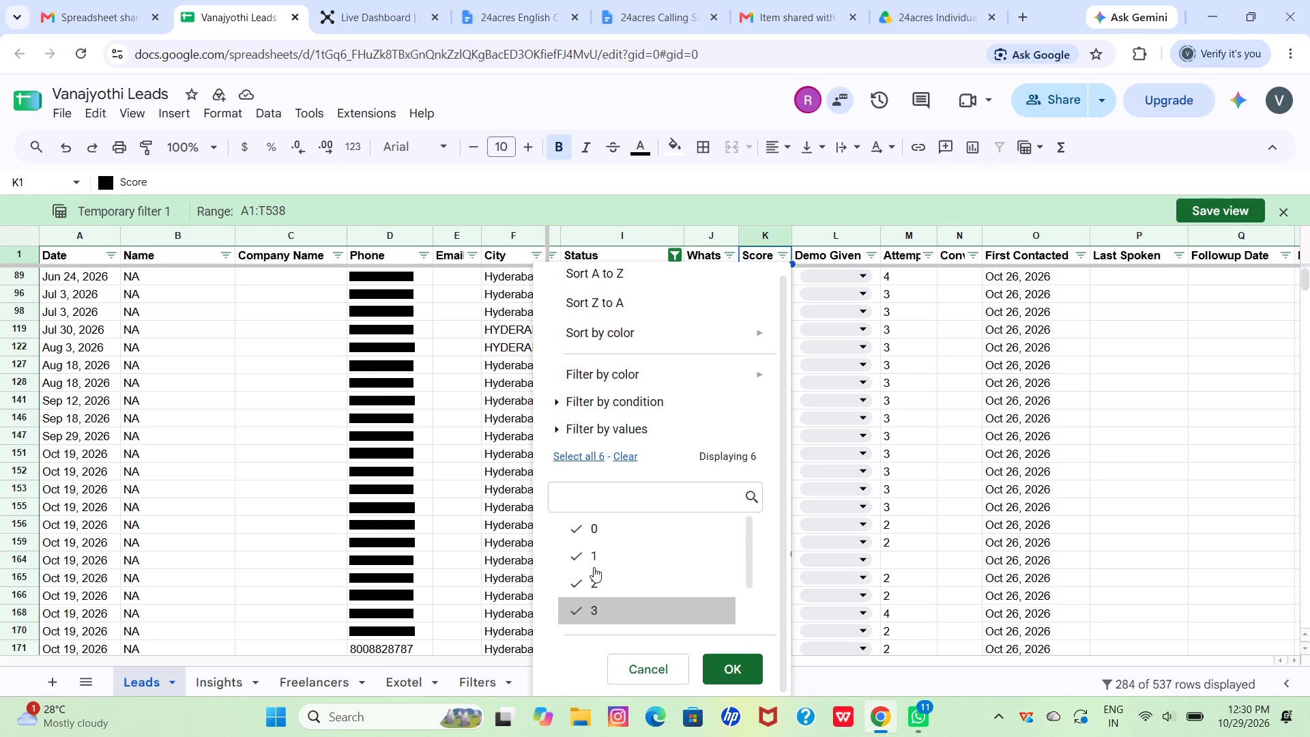
pyautogui.scroll(2, 594, 567)
pyautogui.scroll(-4, 594, 567)
pyautogui.scroll(6, 594, 567)
pyautogui.click(621, 455)
pyautogui.click(600, 532)
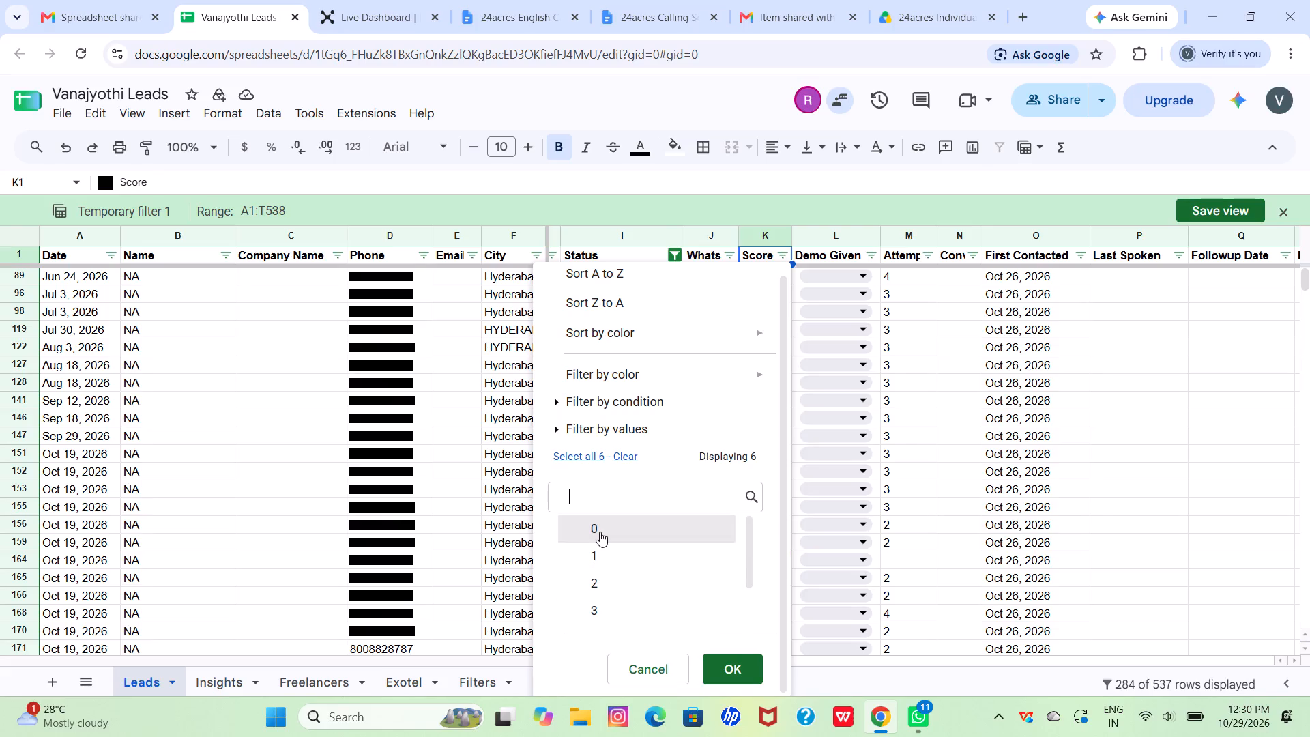
pyautogui.click(596, 564)
pyautogui.click(592, 586)
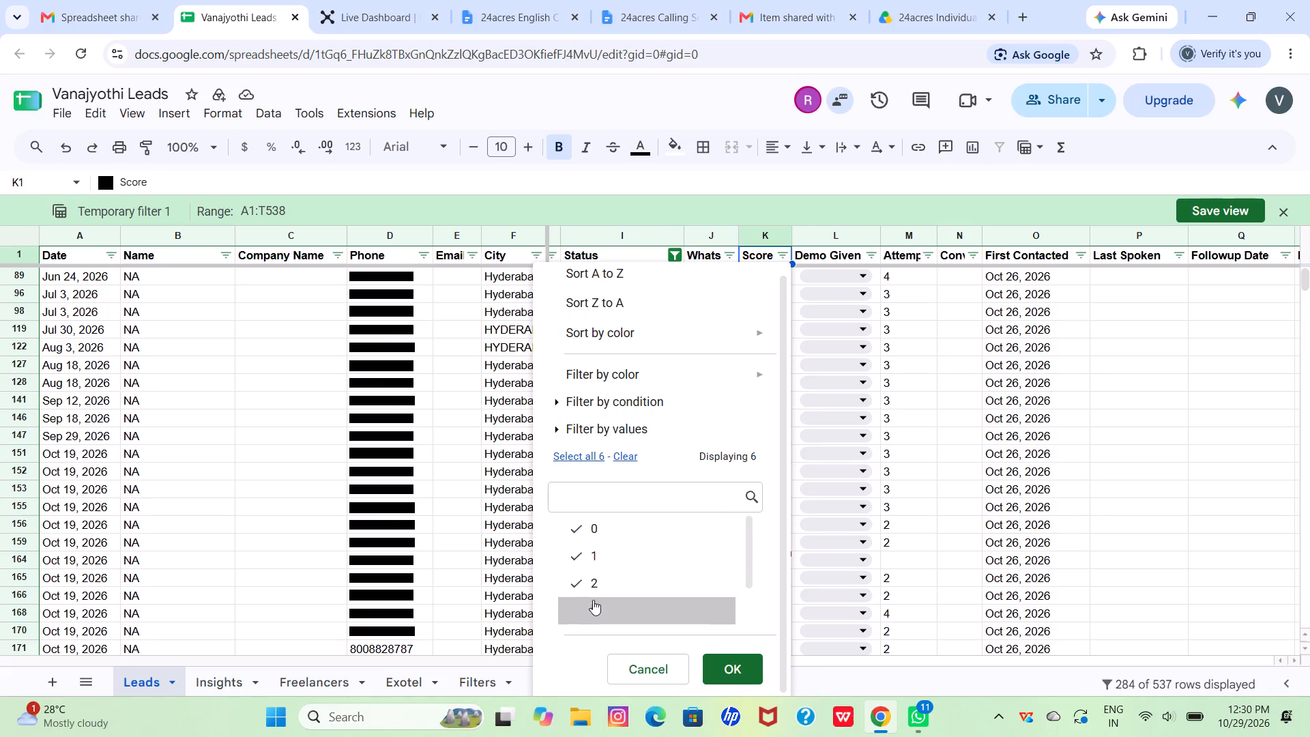
pyautogui.click(594, 609)
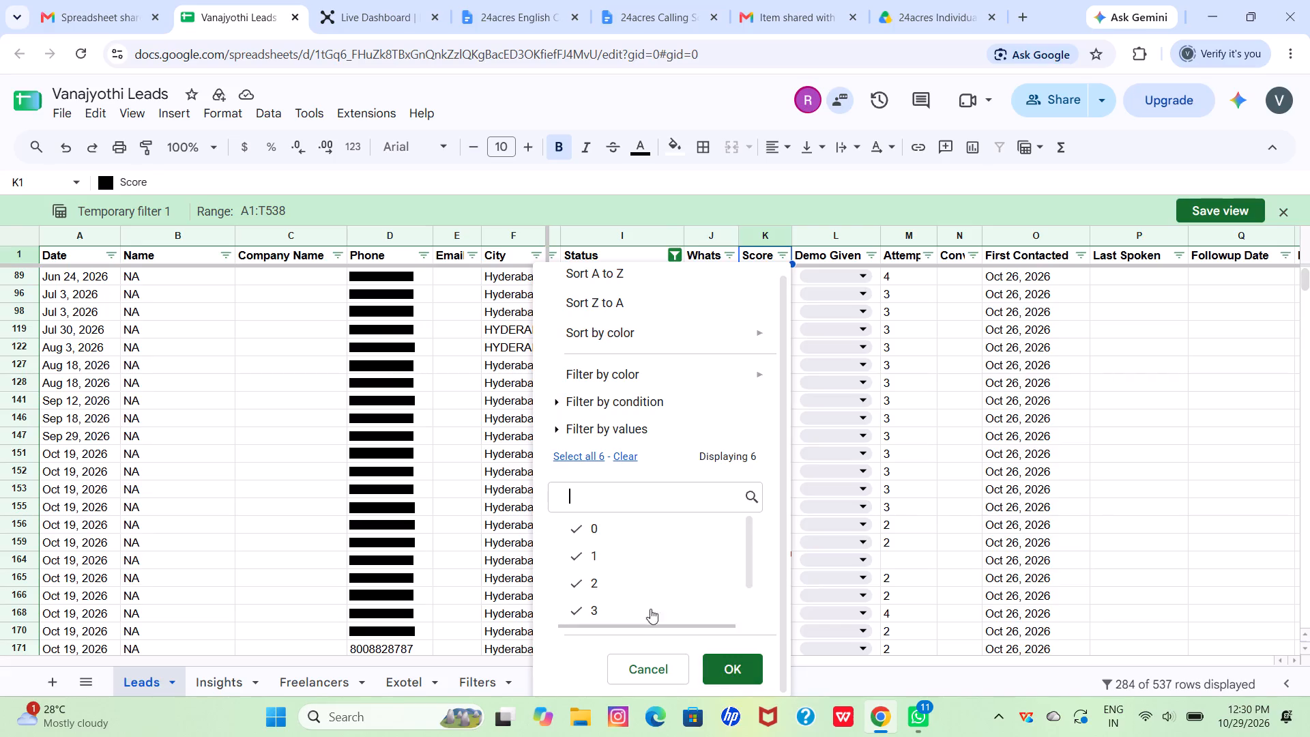
pyautogui.scroll(-1, 648, 607)
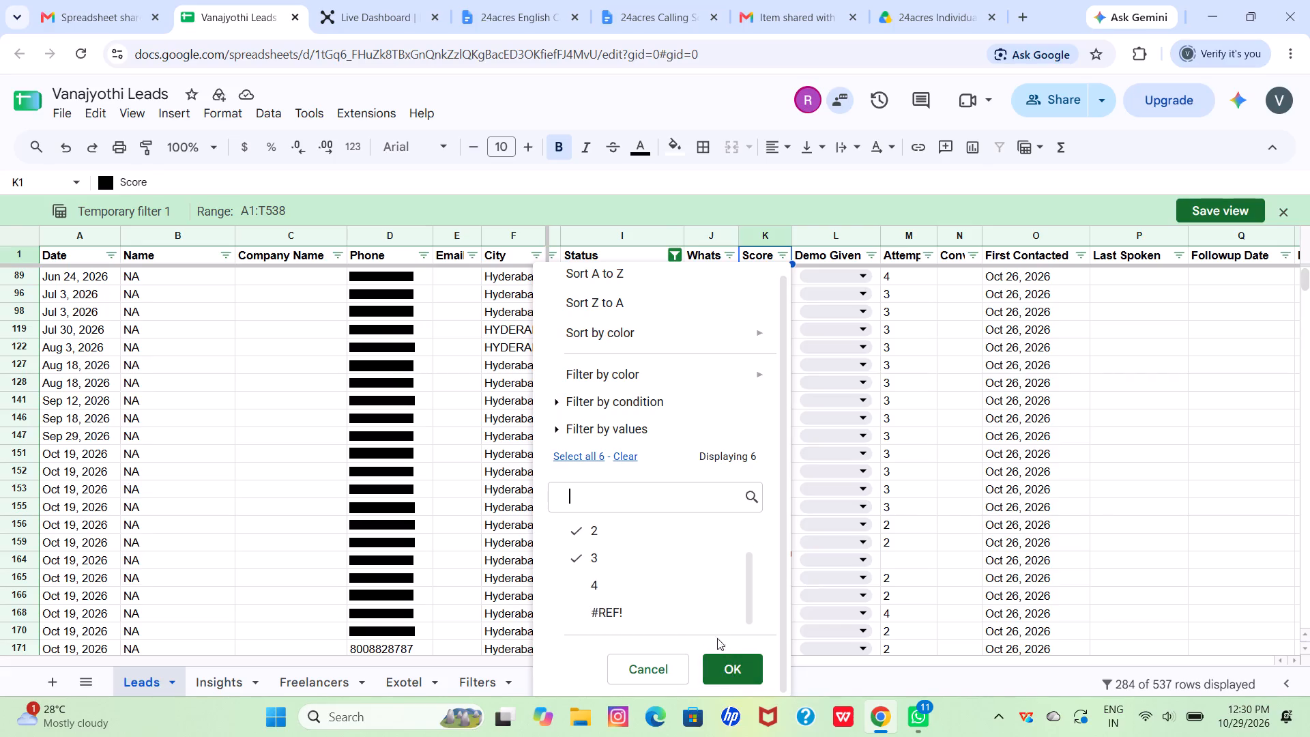
pyautogui.click(736, 669)
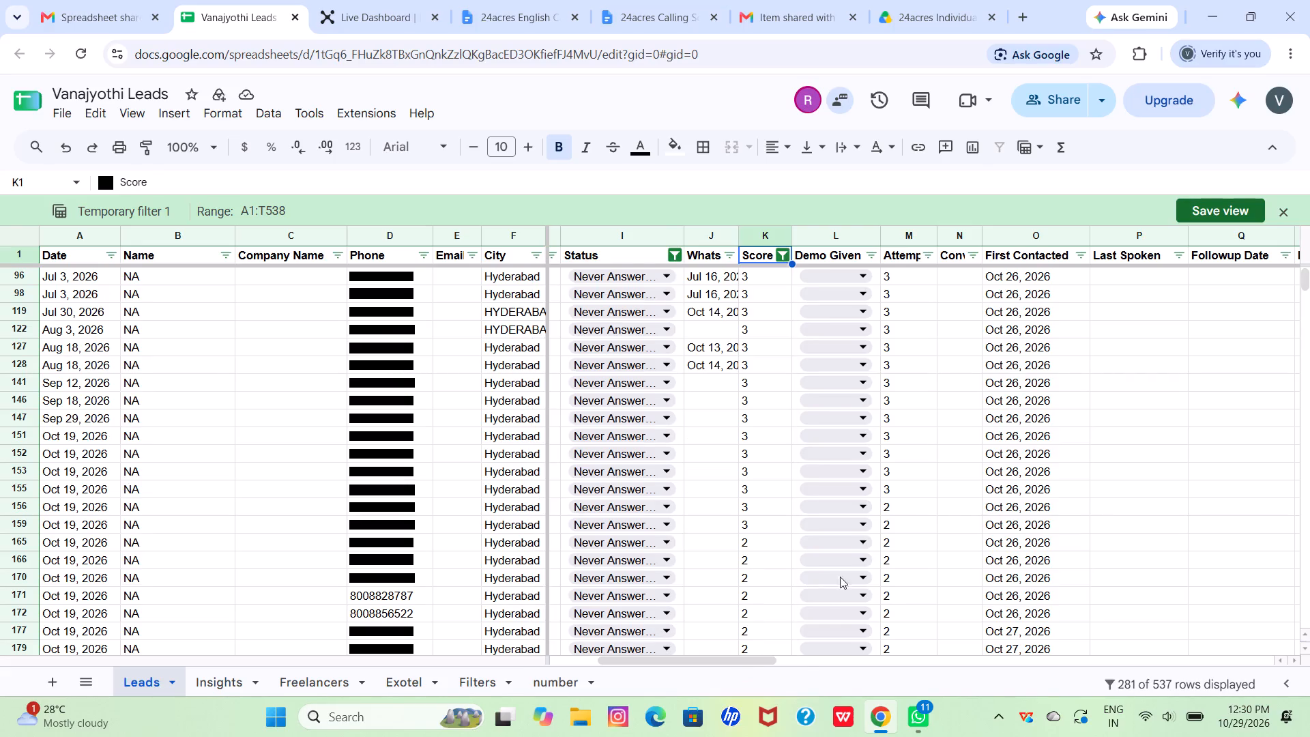
# Narrow the Score filter by excluding scores 3 and 2, keeping only 0 and 1.
pyautogui.click(783, 259)
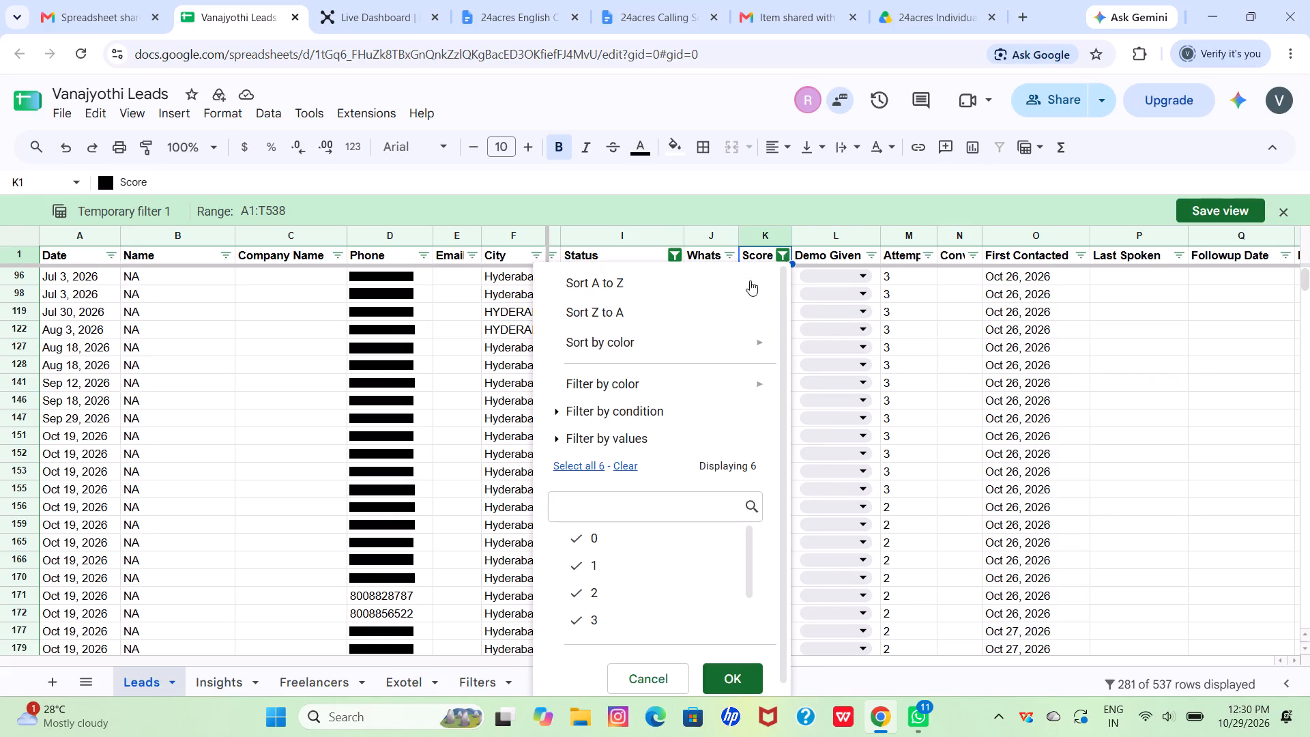
pyautogui.click(609, 625)
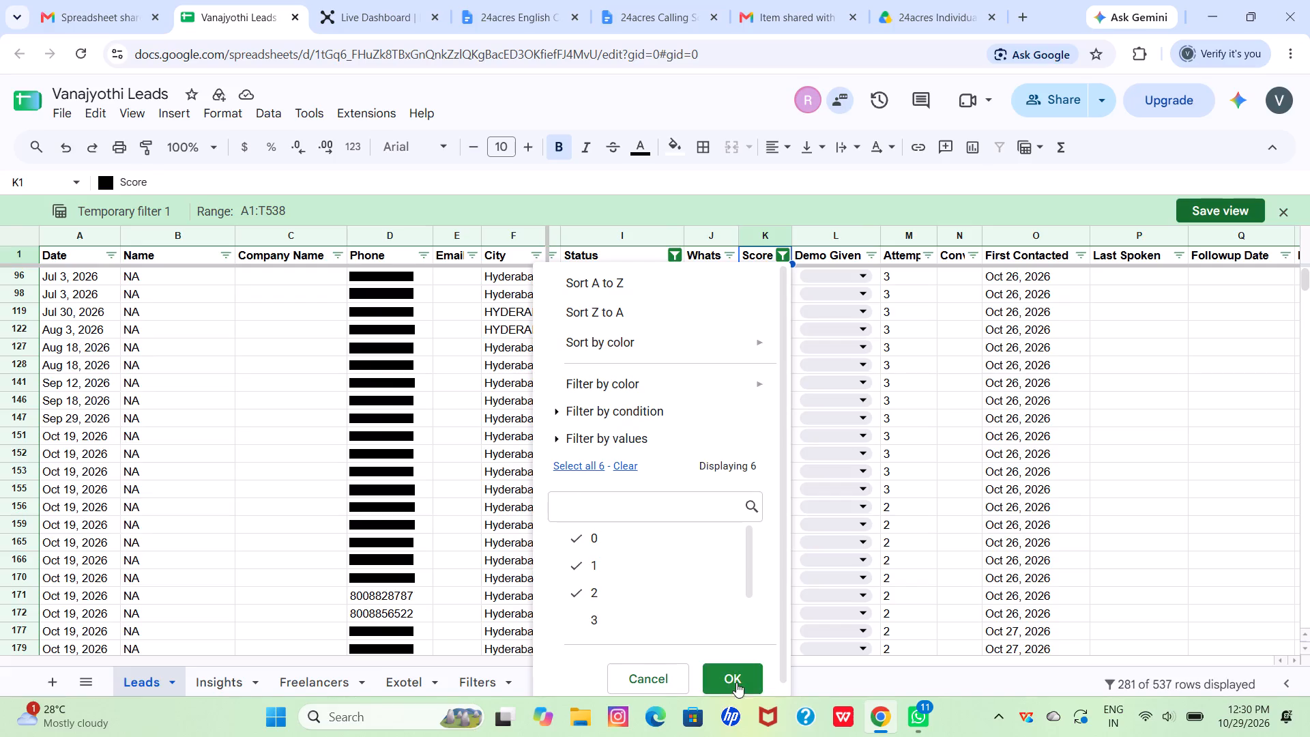
pyautogui.click(742, 676)
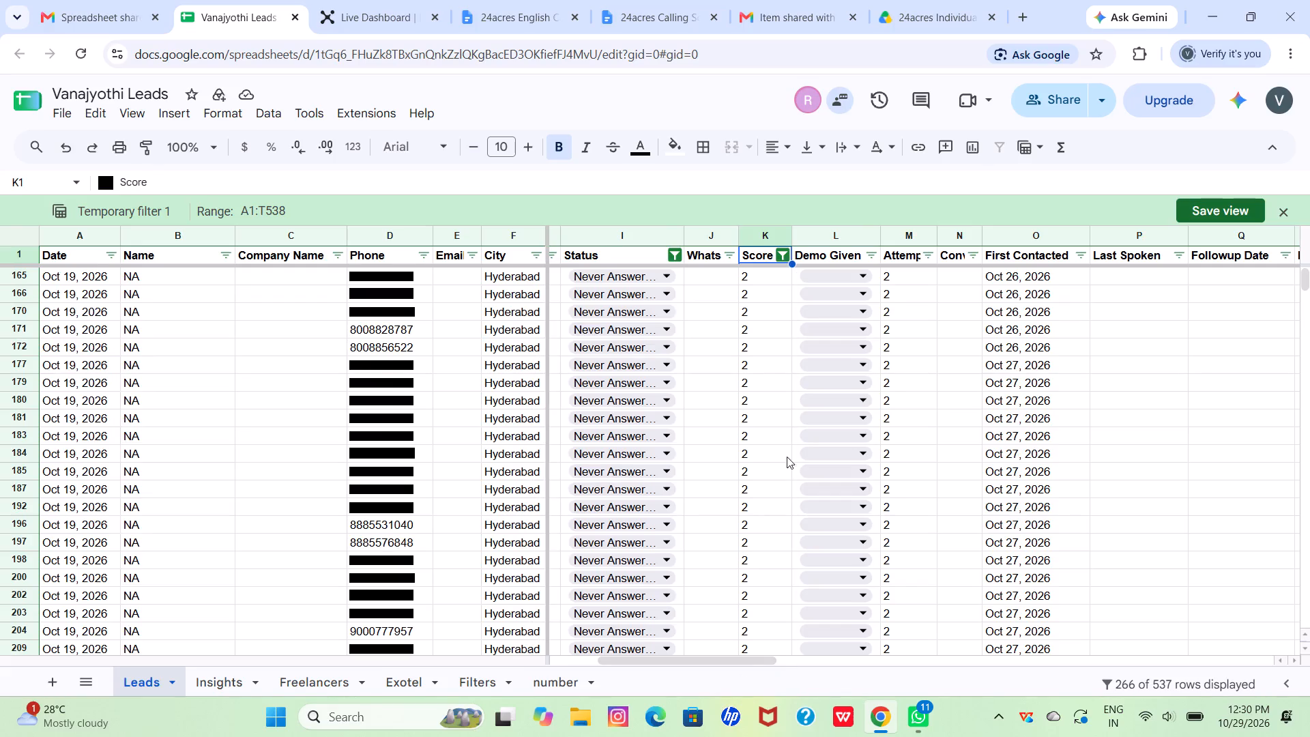
pyautogui.click(784, 254)
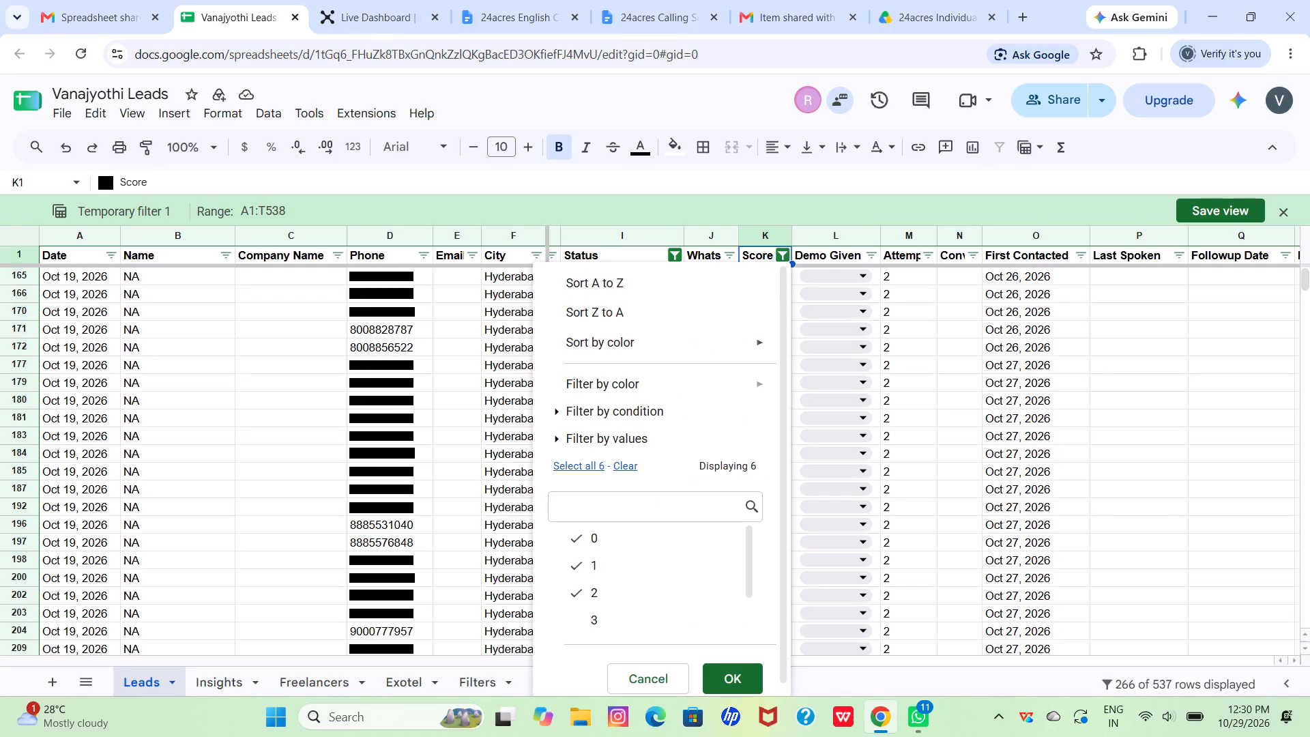
pyautogui.click(621, 596)
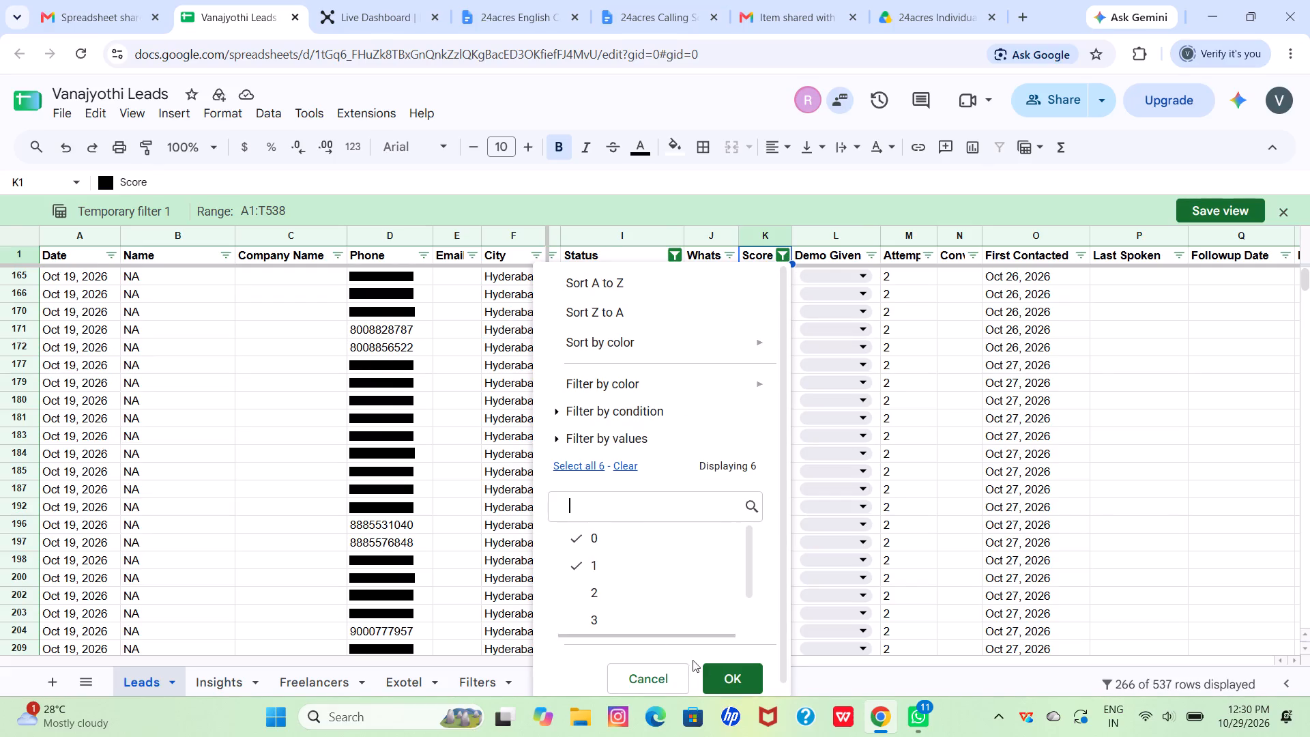
pyautogui.click(727, 680)
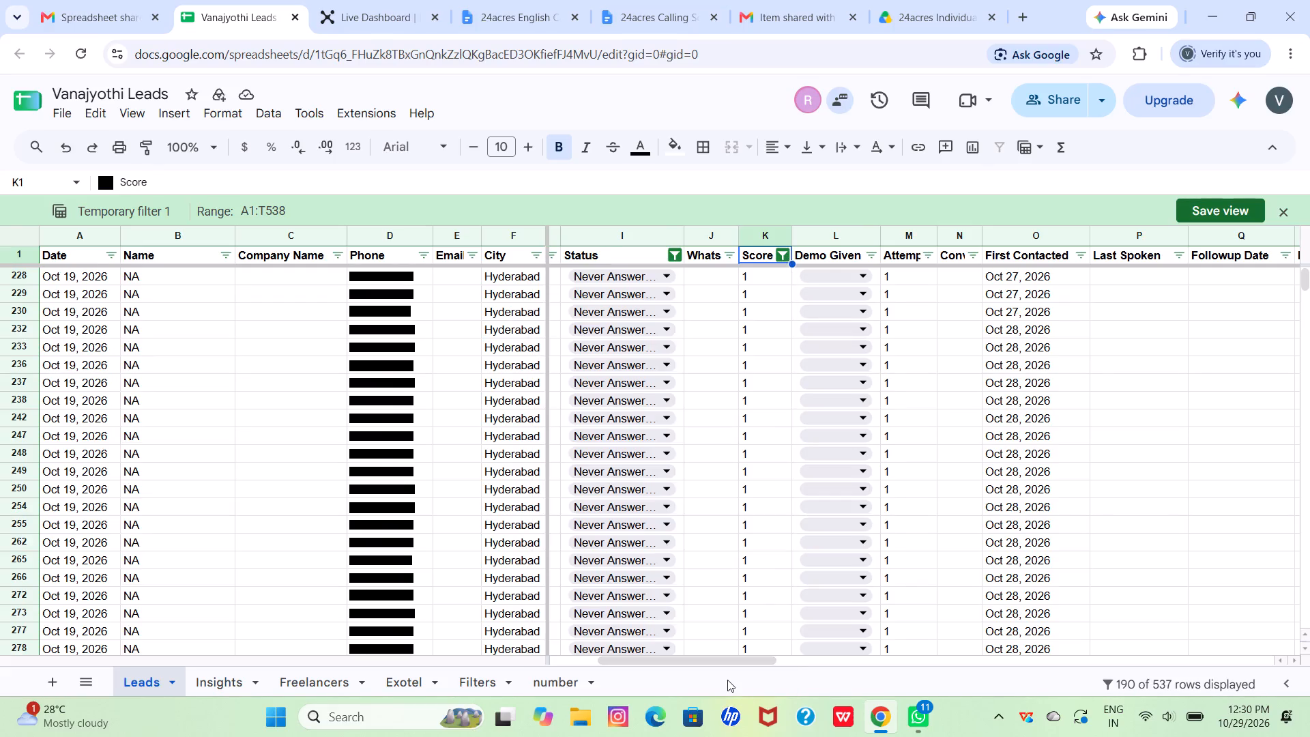
# Copy the phone numbers of all filtered leads, from row 228 down to row 538.
pyautogui.scroll(11, 536, 381)
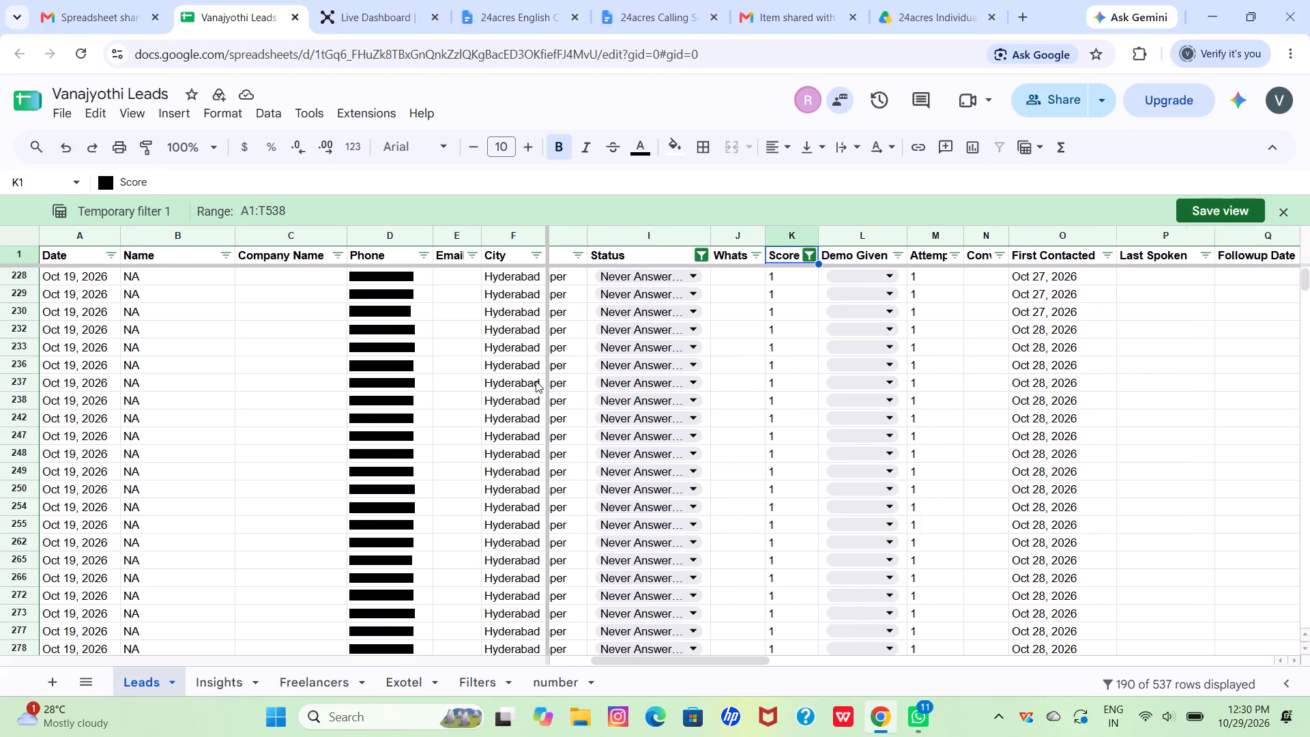
pyautogui.scroll(8, 536, 381)
pyautogui.scroll(6, 454, 375)
pyautogui.scroll(11, 340, 384)
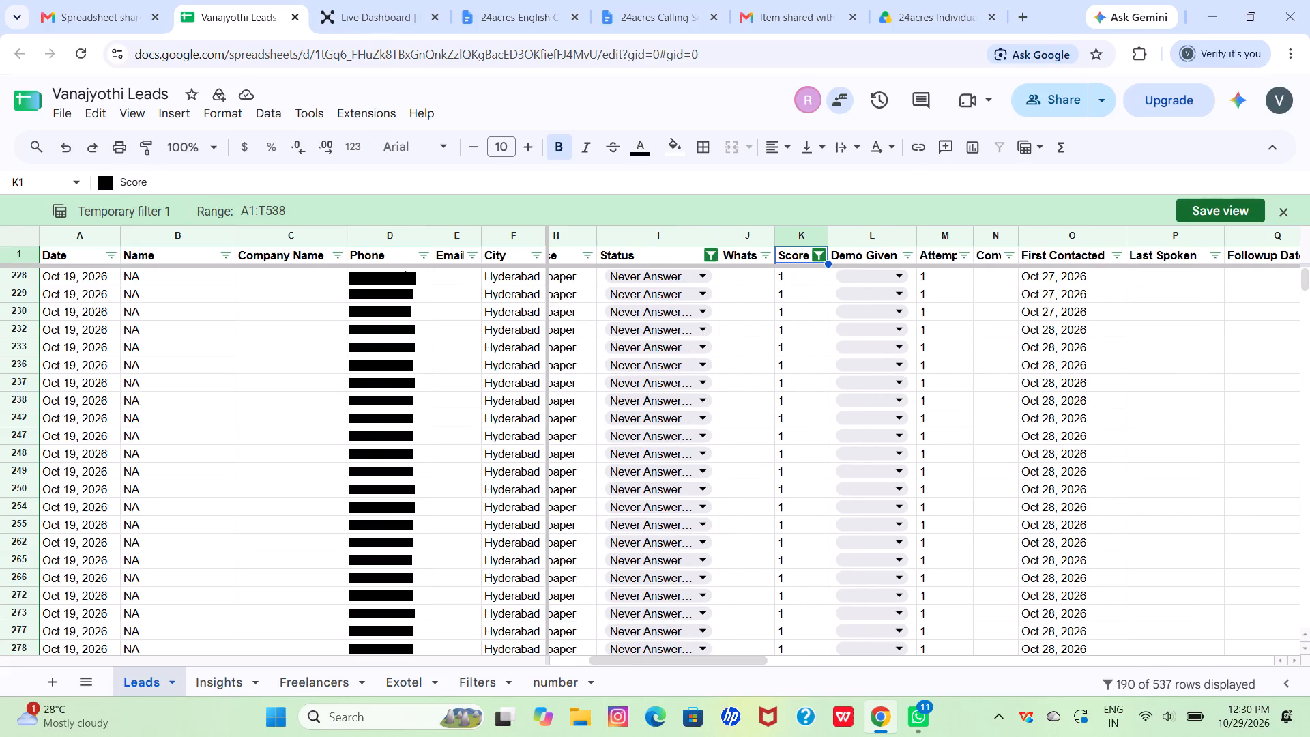
pyautogui.click(404, 272)
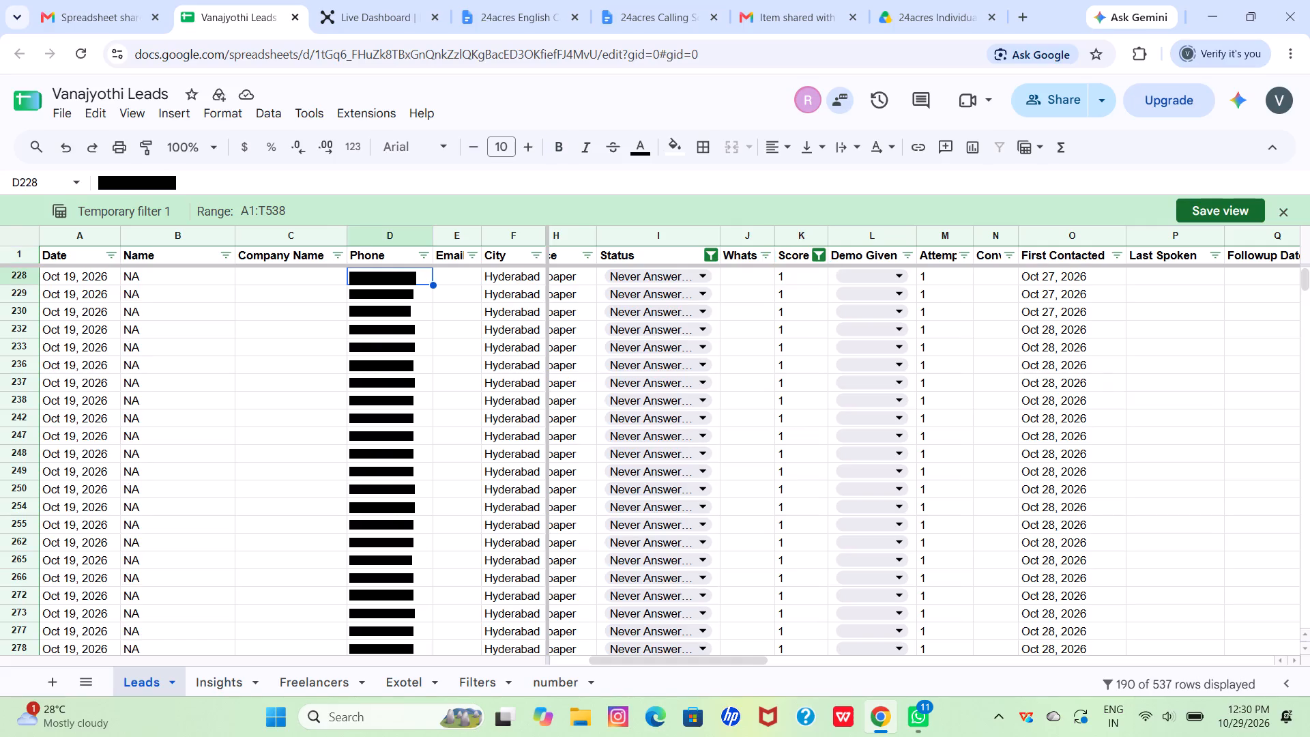
pyautogui.hotkey('ctrl', 'shift', 'Down')
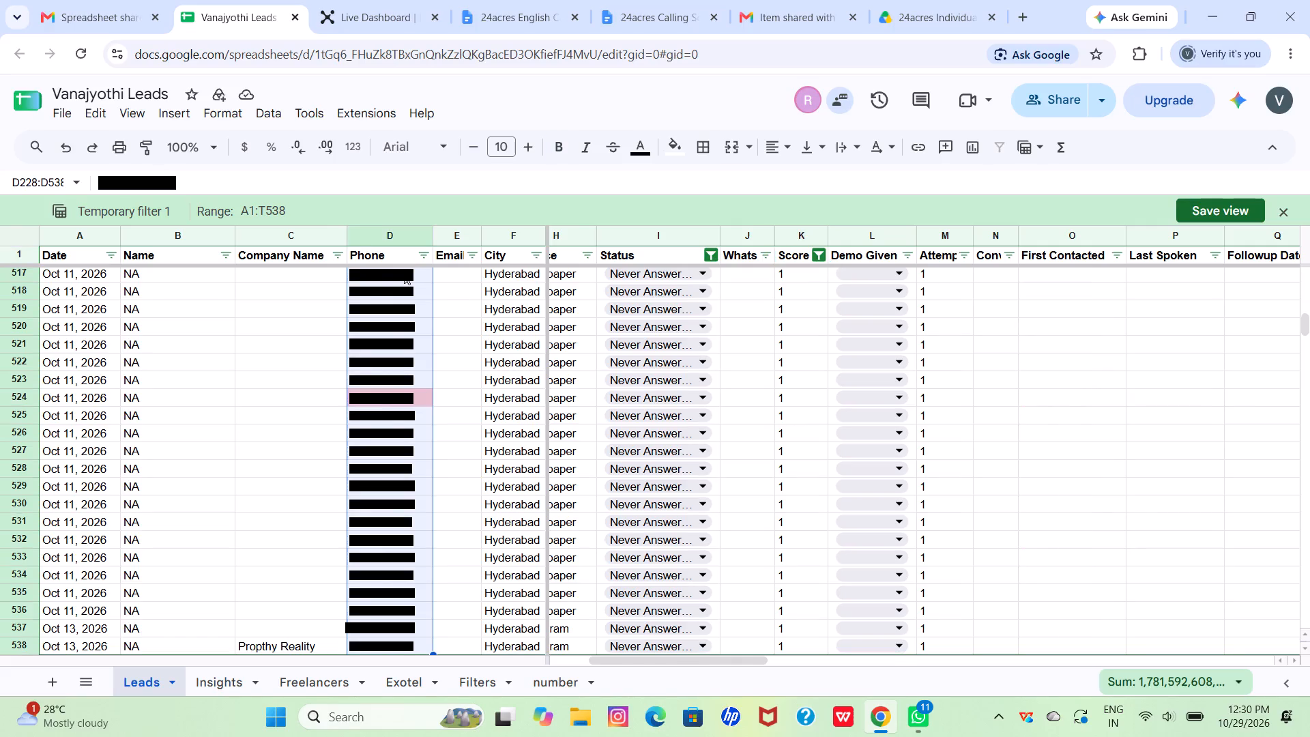
pyautogui.hotkey('ctrl', 'c')
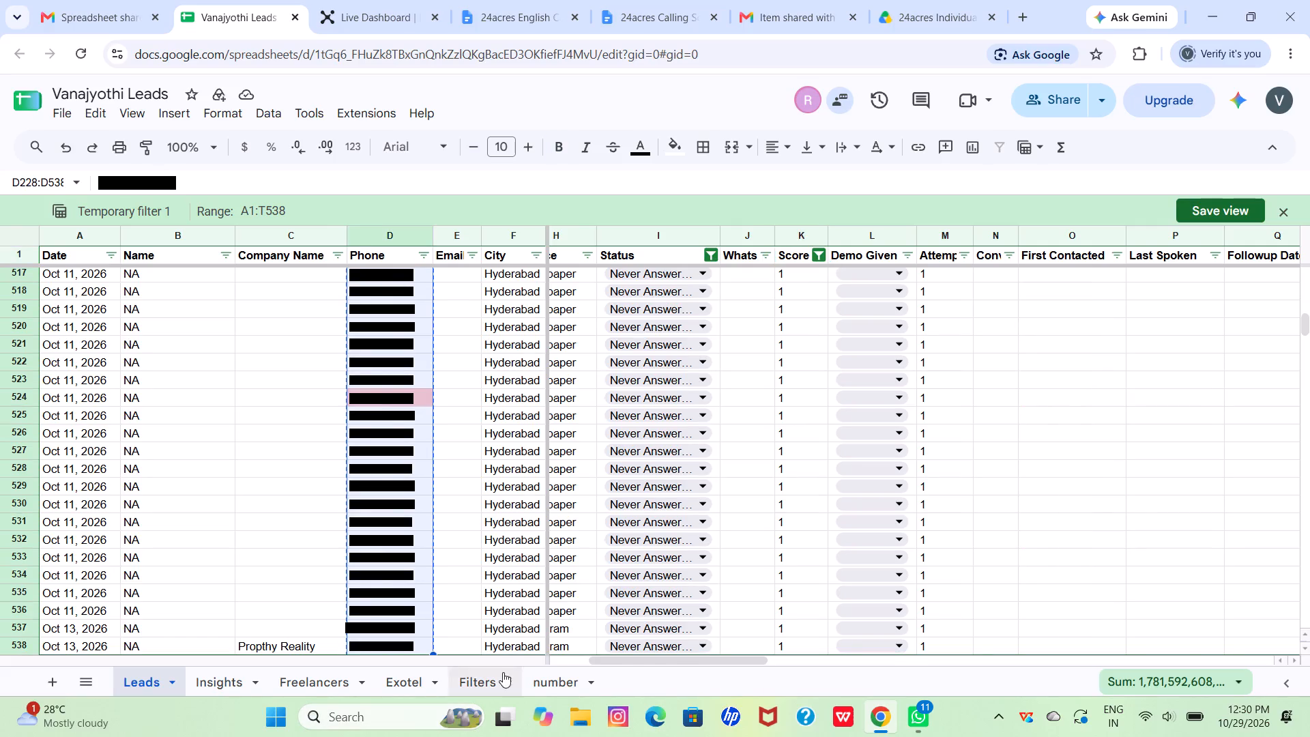
# Clear all the existing phone numbers below the NUMBERS header in the number sheet.
pyautogui.click(554, 682)
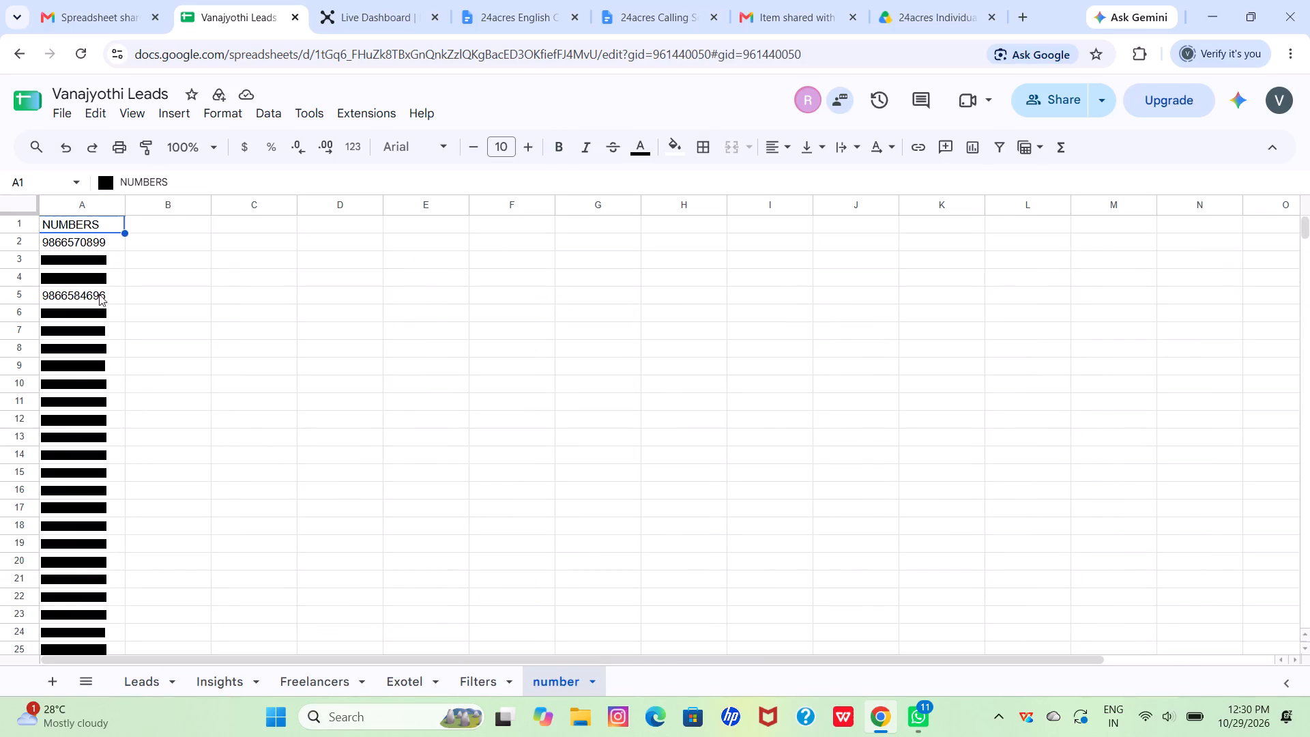
pyautogui.click(71, 246)
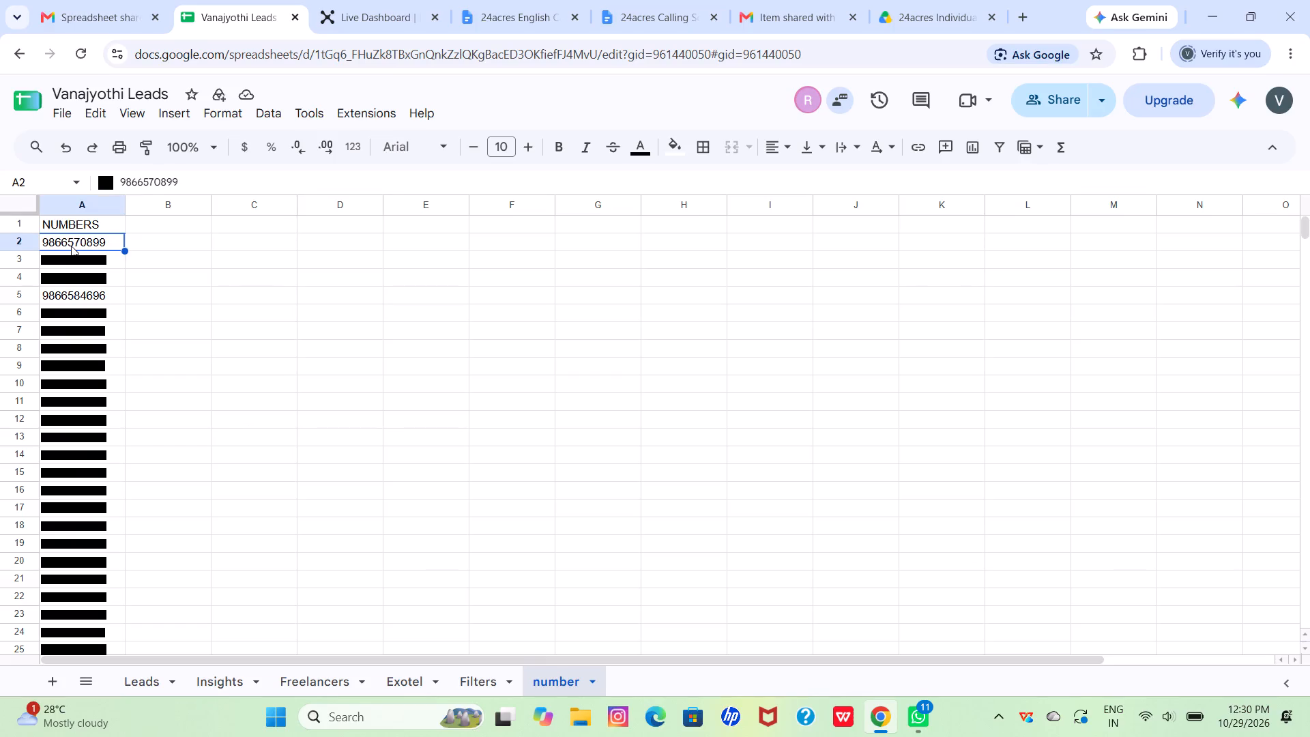
pyautogui.hotkey('ctrl', 'shift', 'Down')
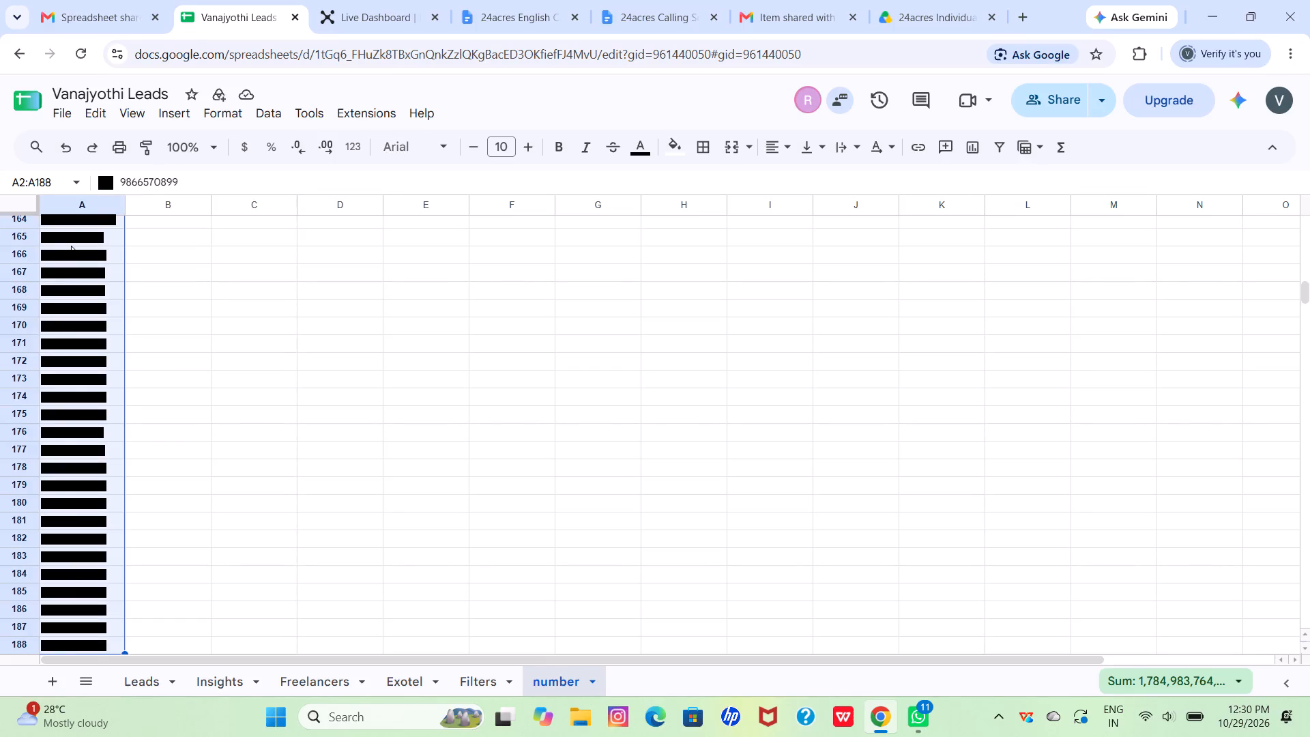
pyautogui.press('Delete')
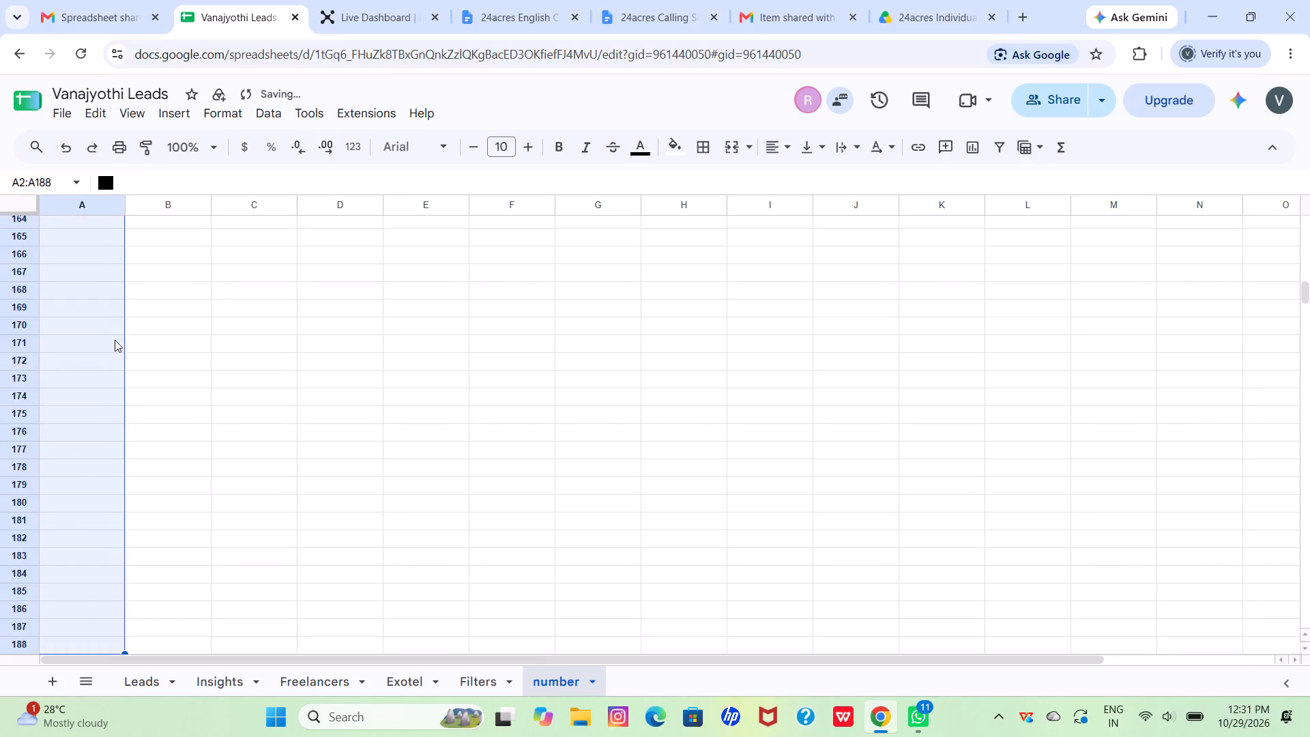
pyautogui.click(151, 298)
# Paste the copied lead phone numbers into column A of the number sheet, starting at cell A2.
pyautogui.scroll(20, 151, 298)
pyautogui.scroll(20, 151, 298)
pyautogui.scroll(1, 151, 298)
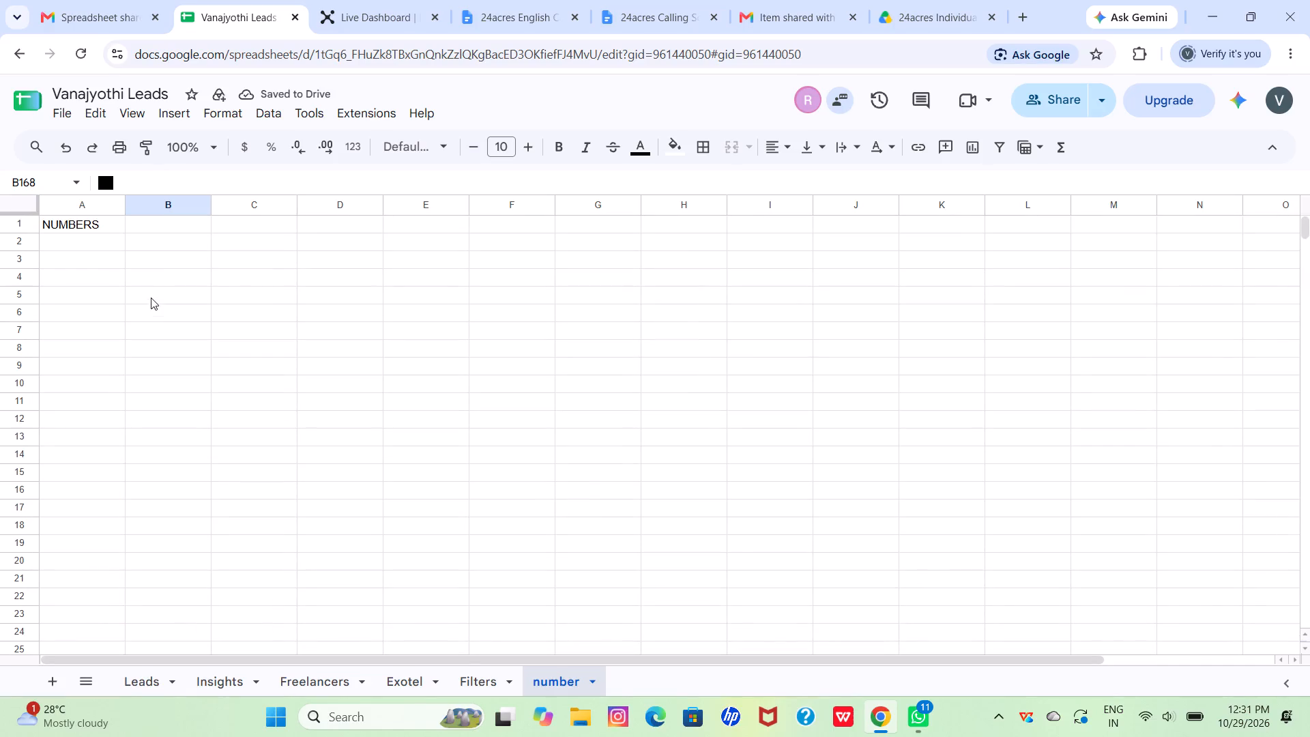
pyautogui.click(76, 250)
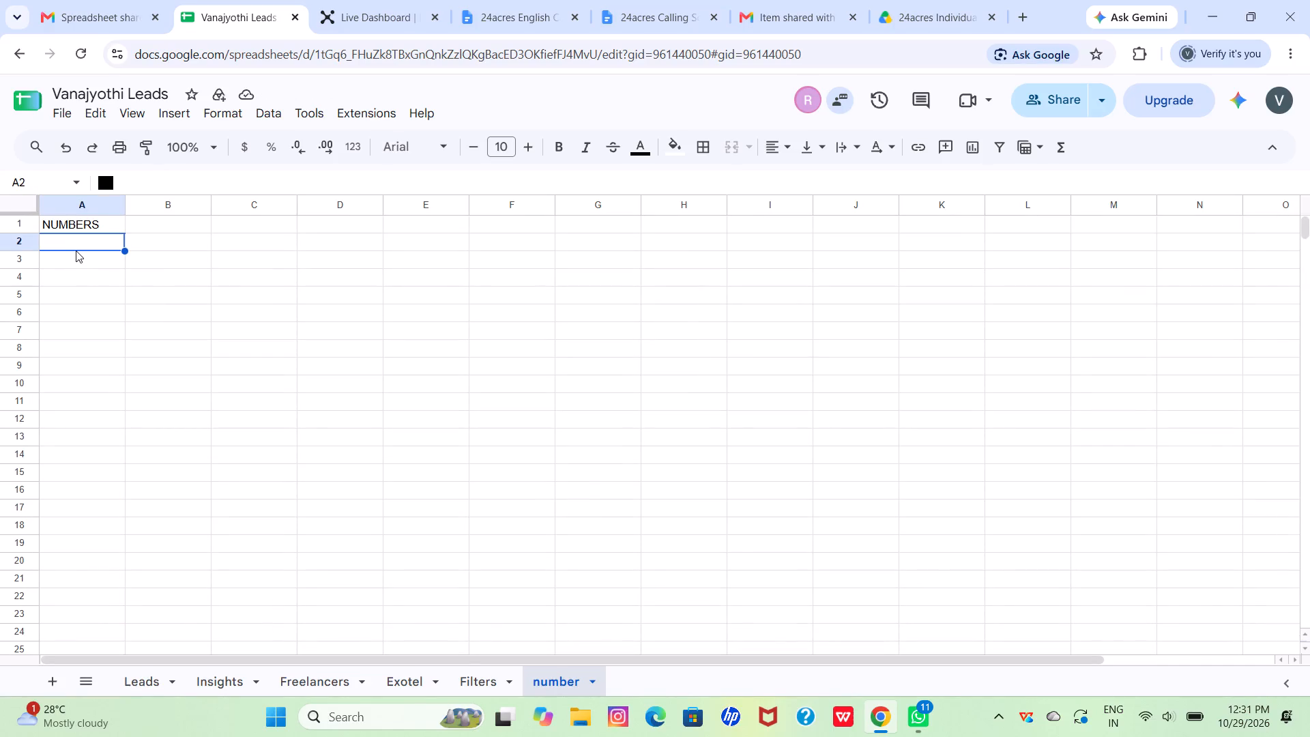
pyautogui.hotkey('ctrl', 'v')
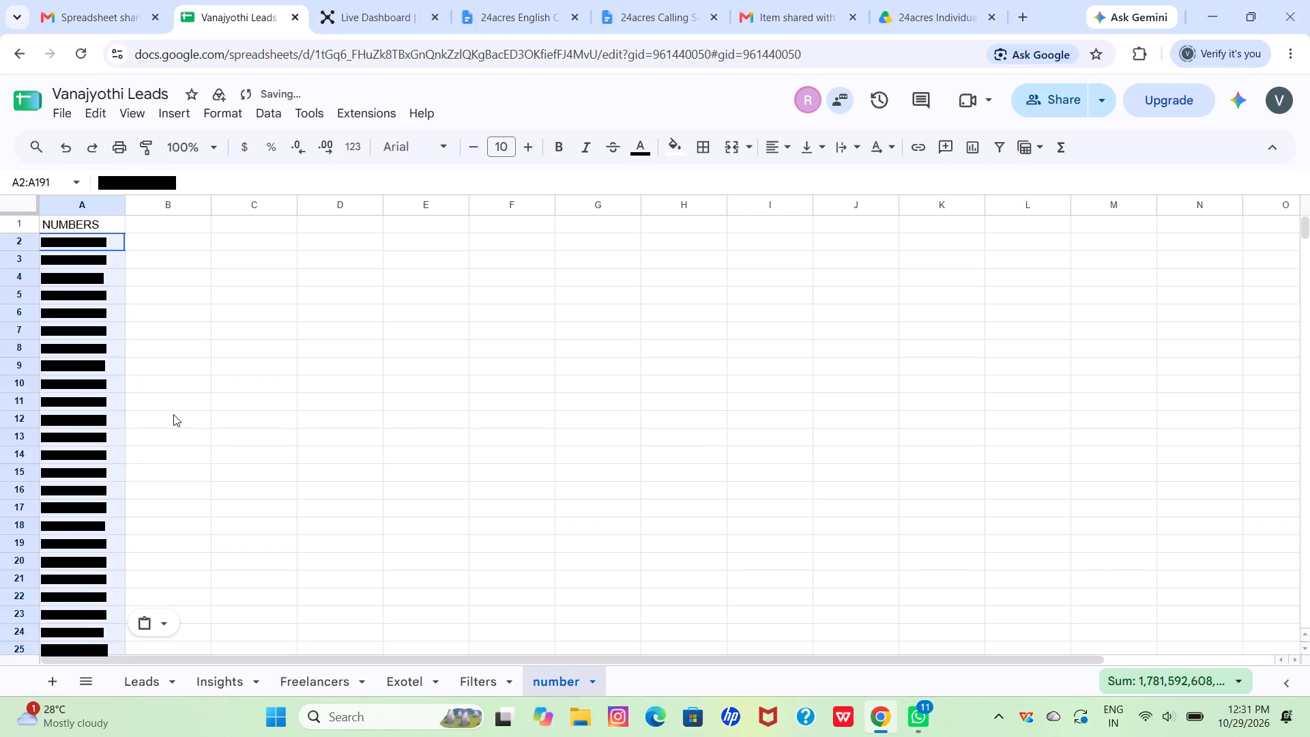
pyautogui.click(203, 437)
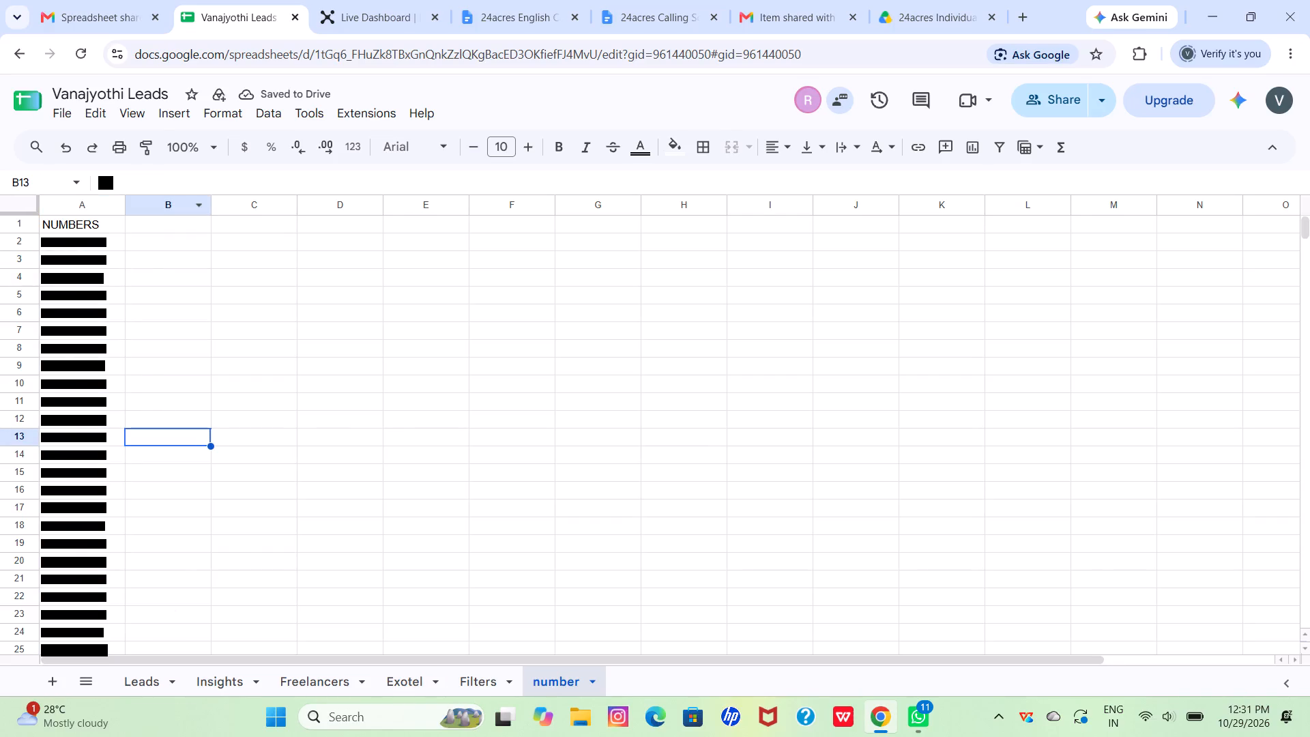
# Download the number sheet as a Comma Separated Values (.csv) file.
pyautogui.moveTo(79, 117); pyautogui.dragTo(61, 112)
pyautogui.click(61, 112)
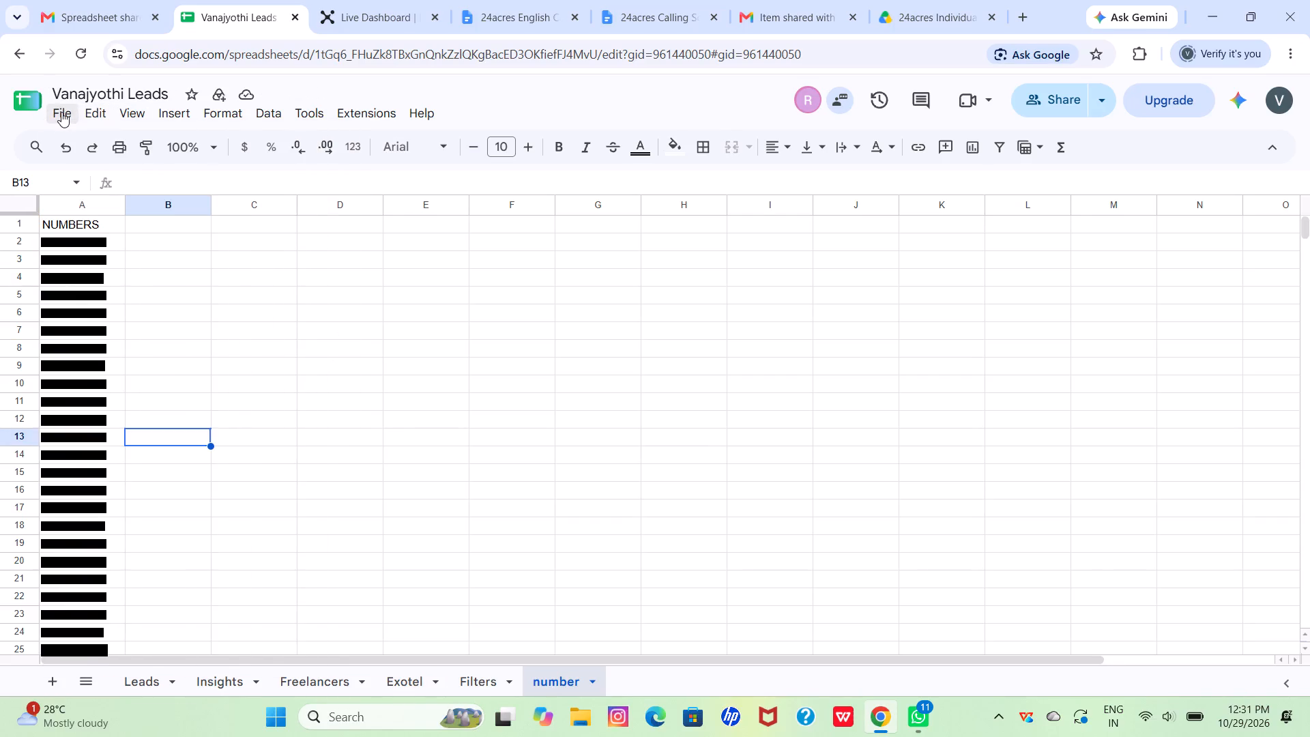
pyautogui.click(61, 112)
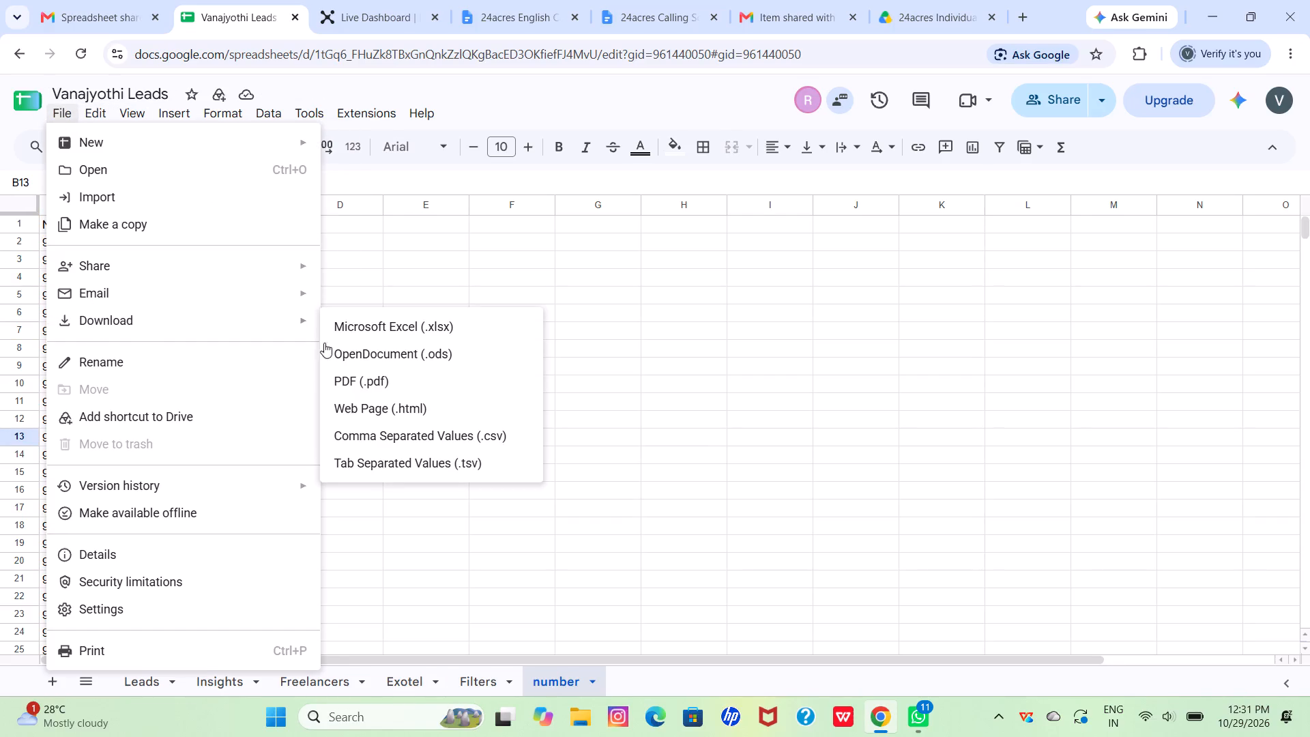
pyautogui.click(373, 434)
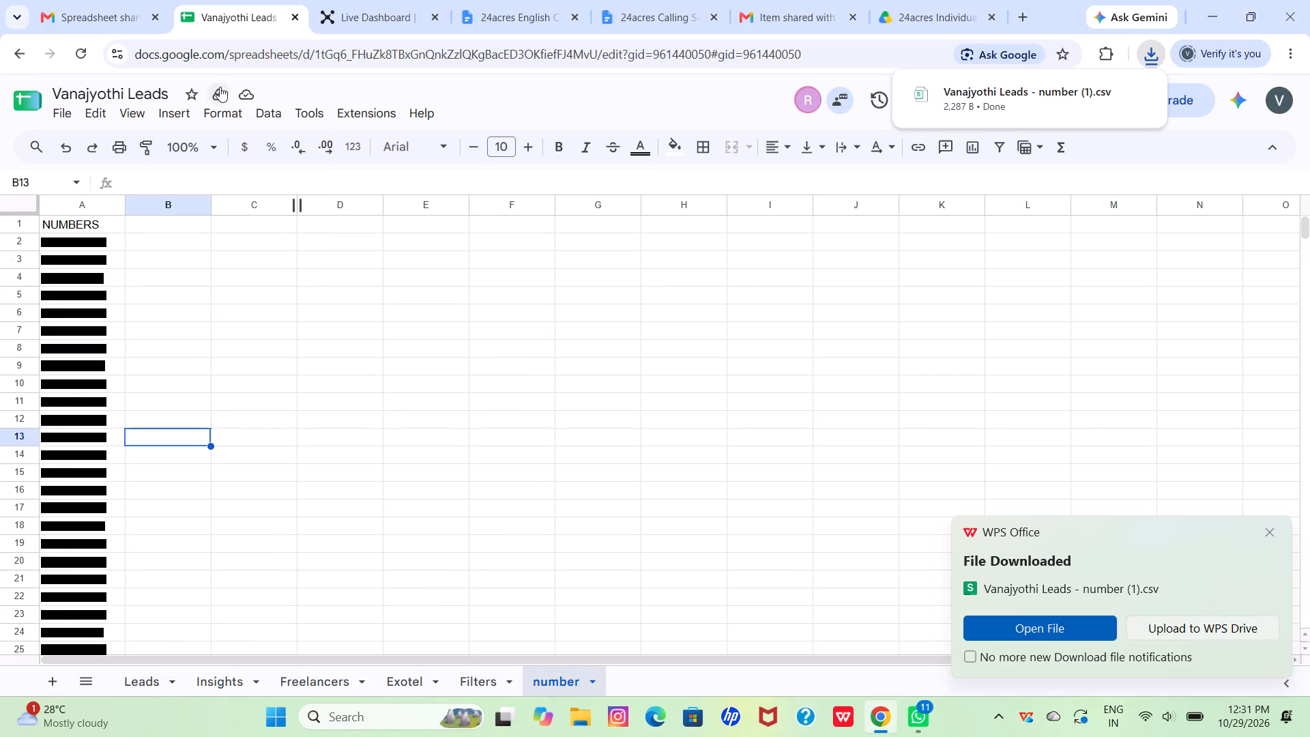
# Switch to Exotel and start a new static contact list in Campaigns, named "vanajyothi NA oct29".
pyautogui.click(346, 1)
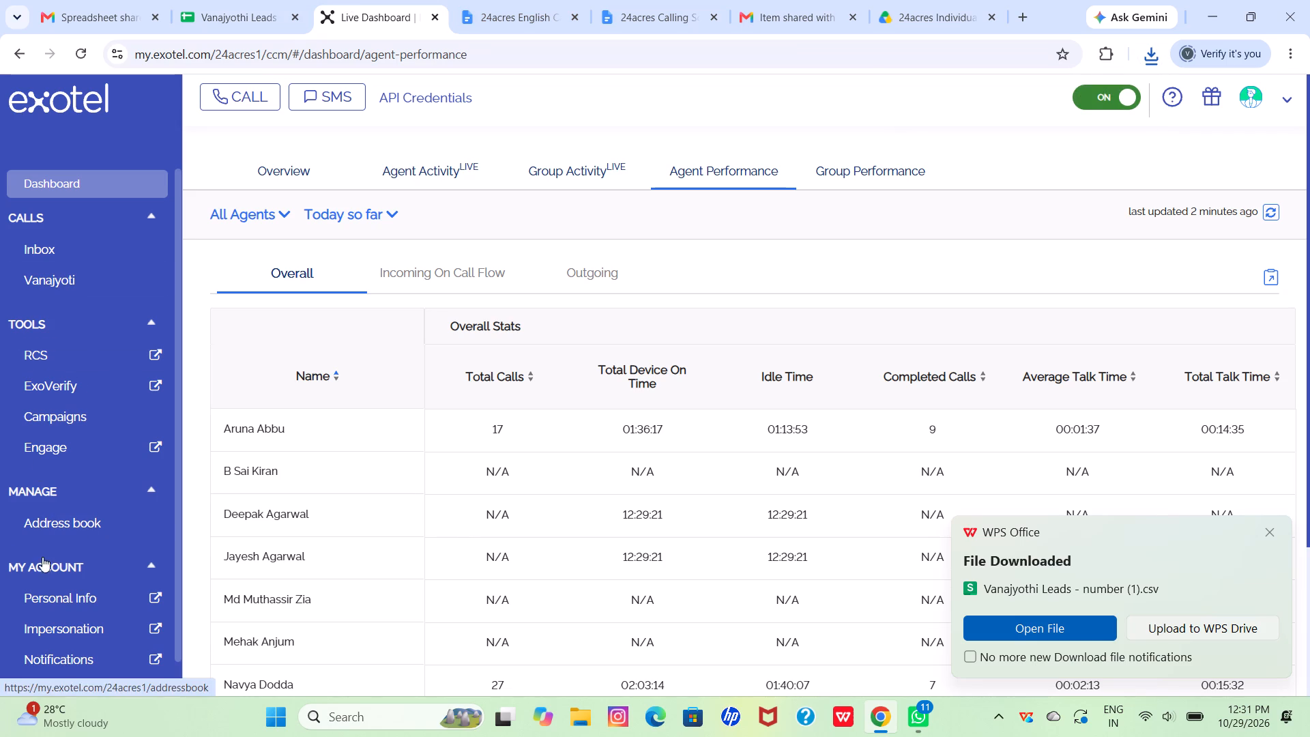
pyautogui.click(55, 415)
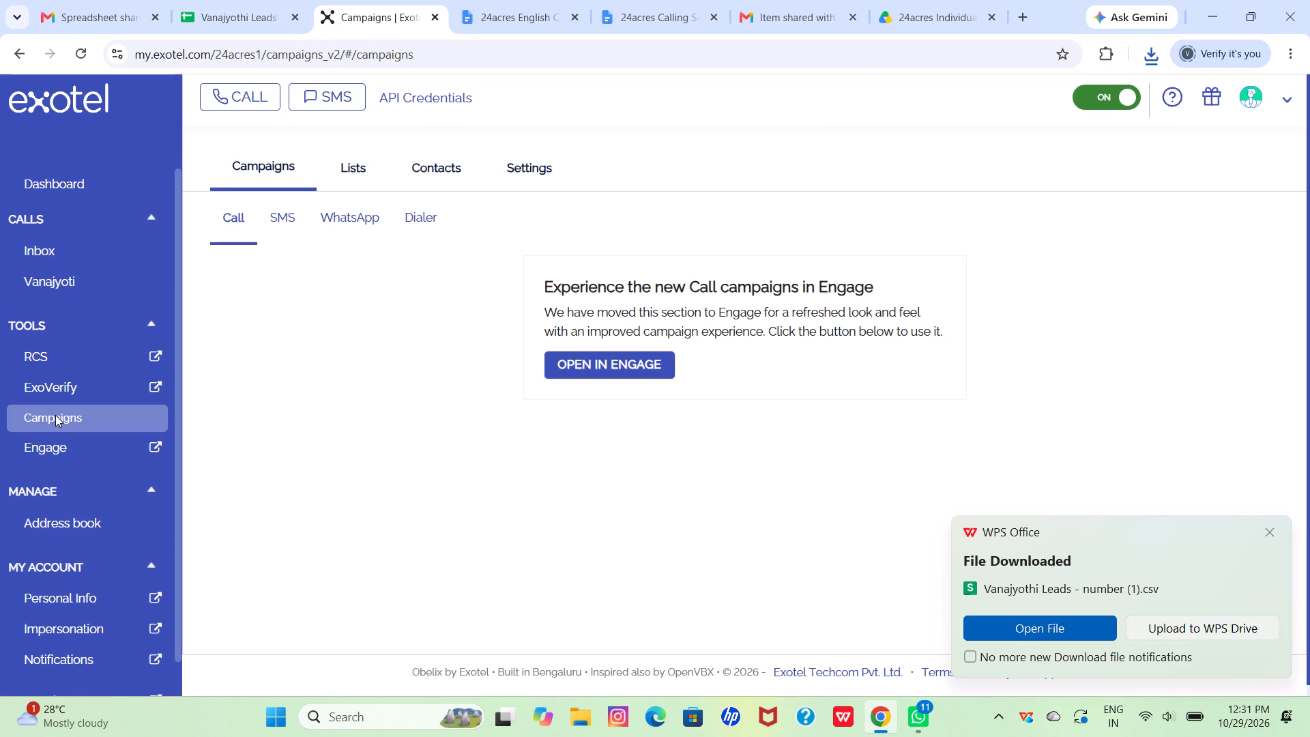
pyautogui.click(355, 171)
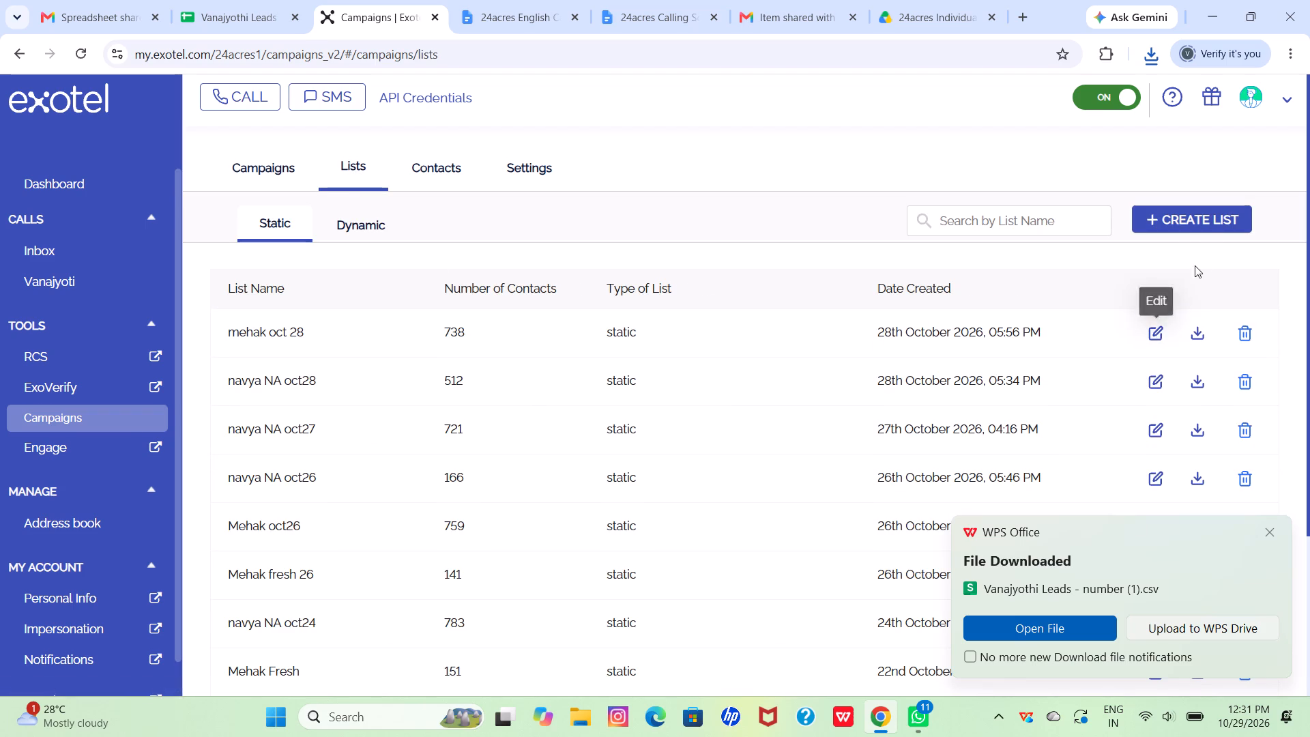
pyautogui.click(1193, 219)
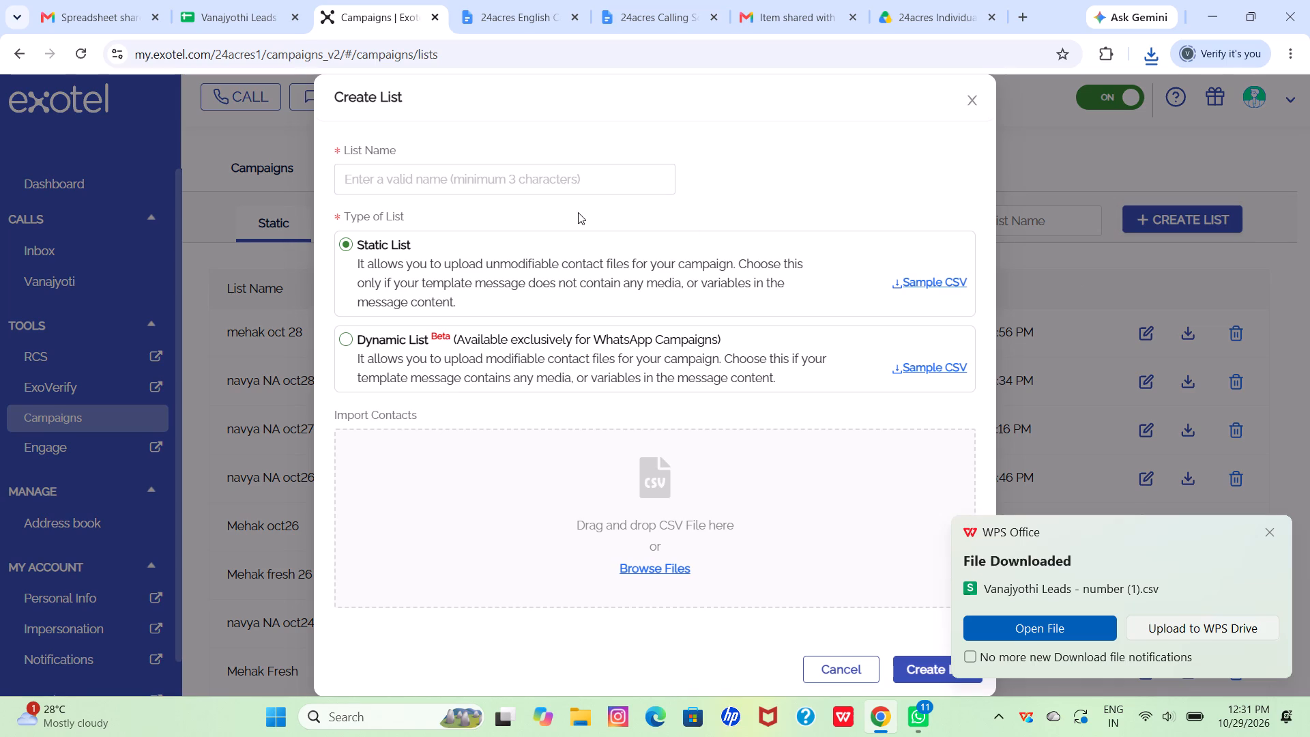
pyautogui.click(539, 175)
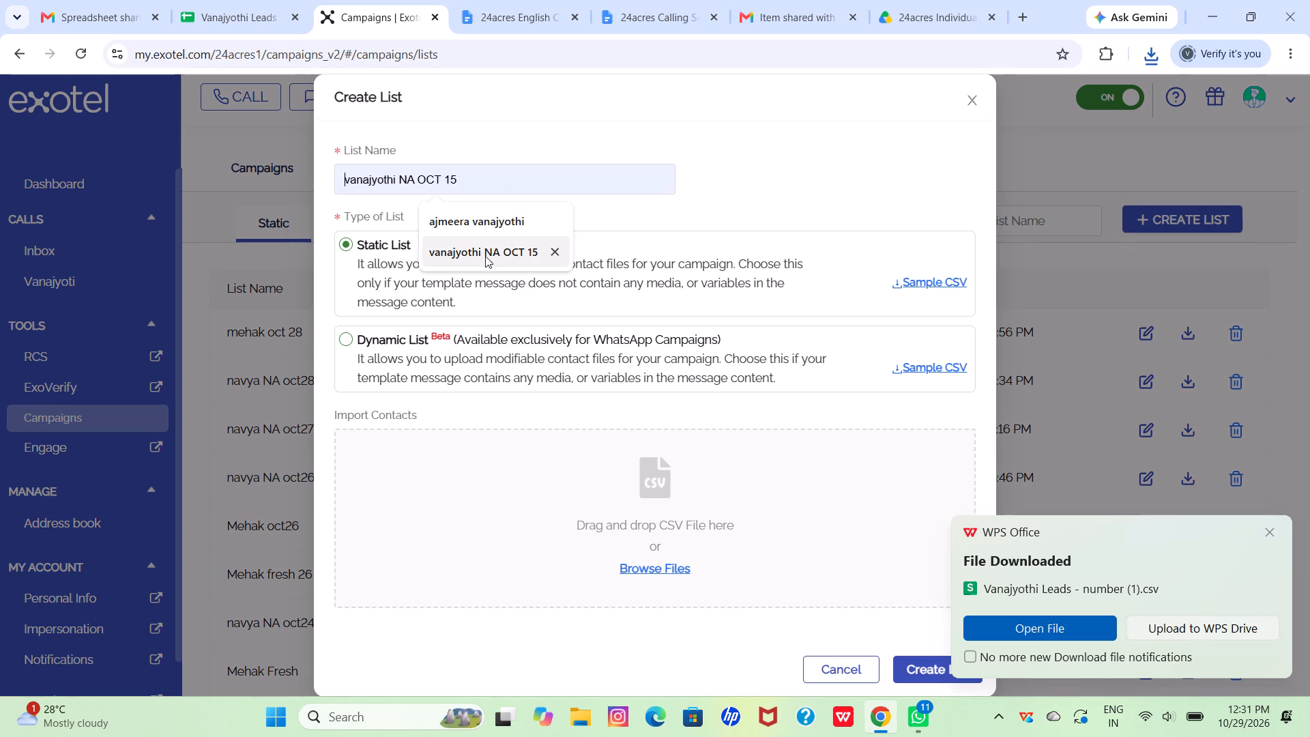
pyautogui.click(485, 256)
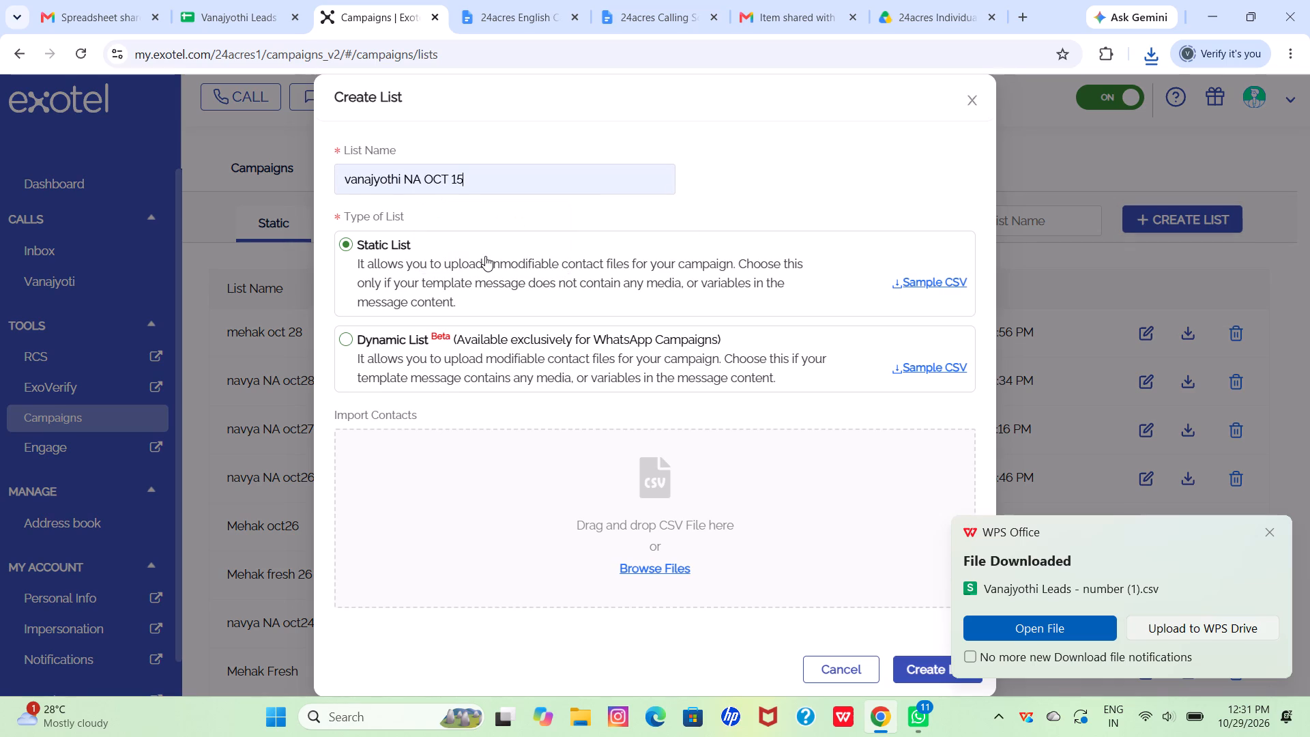
pyautogui.press('BackSpace')
pyautogui.press('BackSpace')
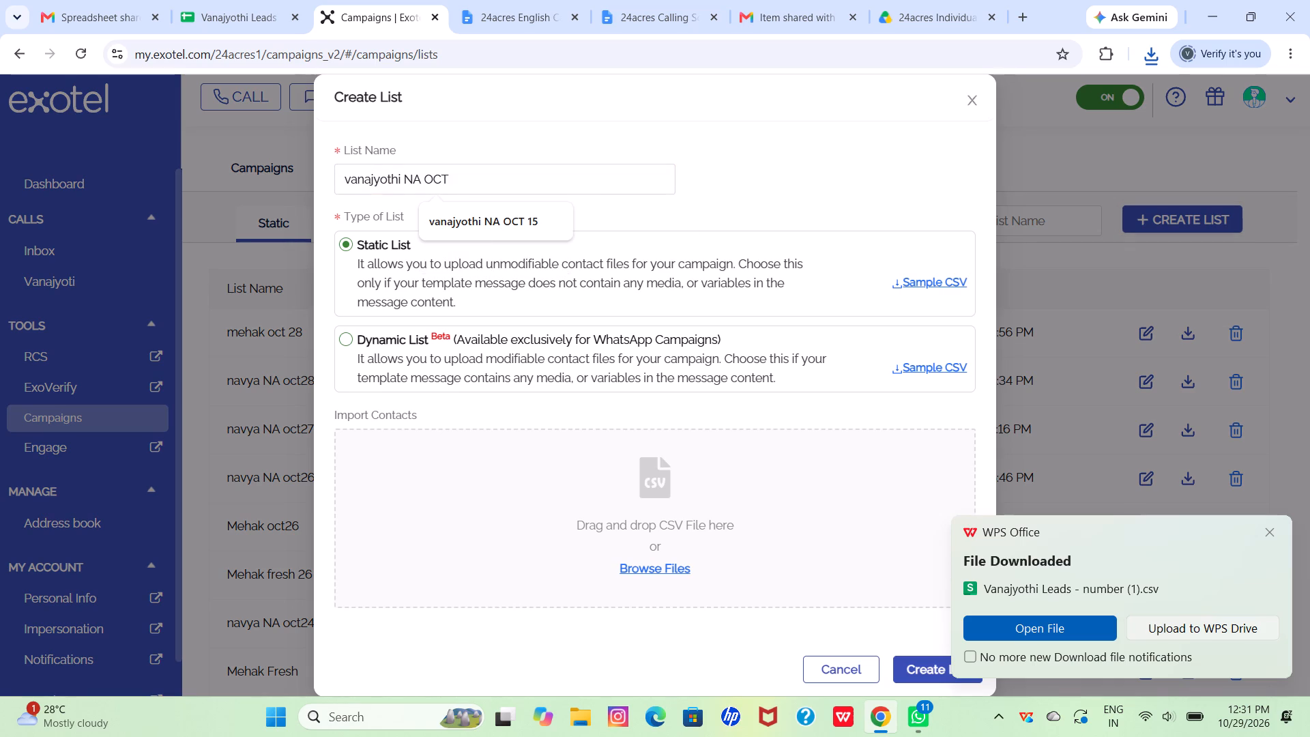
pyautogui.press('BackSpace')
pyautogui.press('BackSpace')
pyautogui.press('BackSpace')
pyautogui.press('BackSpace')
pyautogui.press('BackSpace')
pyautogui.press('BackSpace')
pyautogui.press('BackSpace')
pyautogui.press('BackSpace')
pyautogui.press('space')
pyautogui.write('NA')
pyautogui.press('space')
pyautogui.write('oc')
pyautogui.press('t')
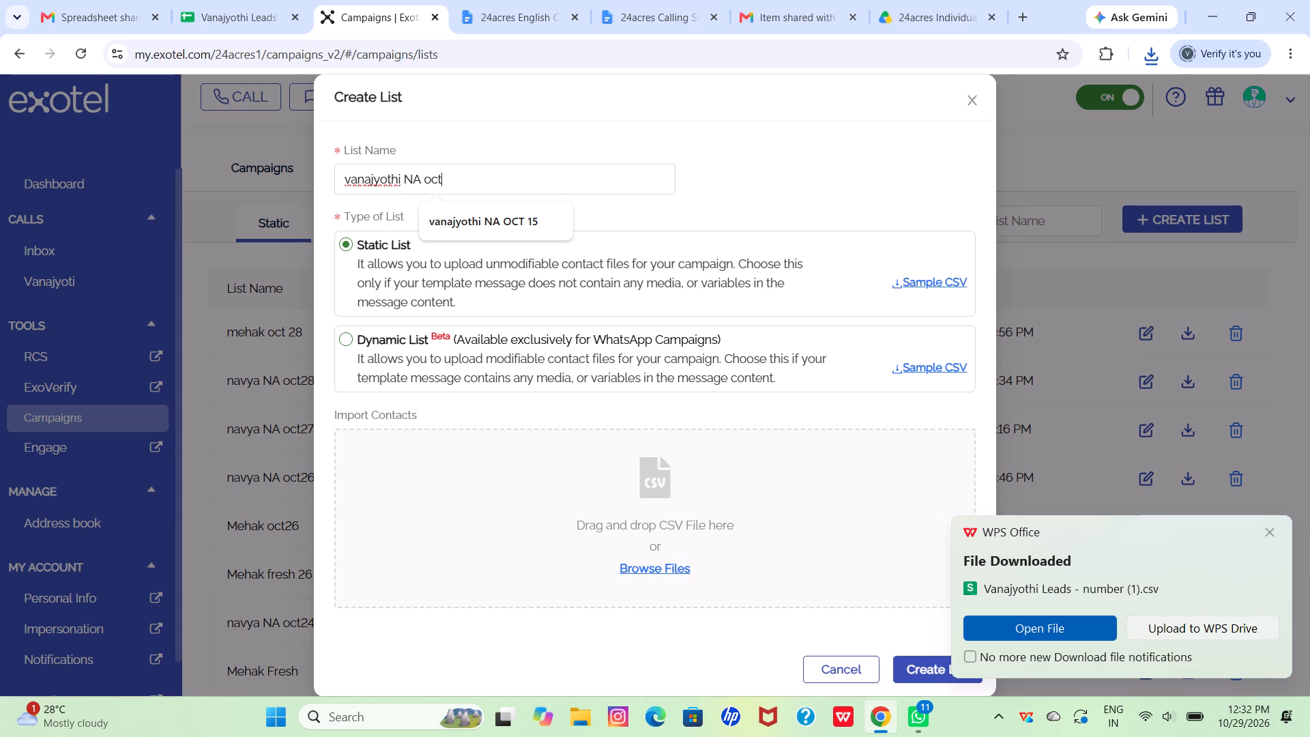
pyautogui.write('29')
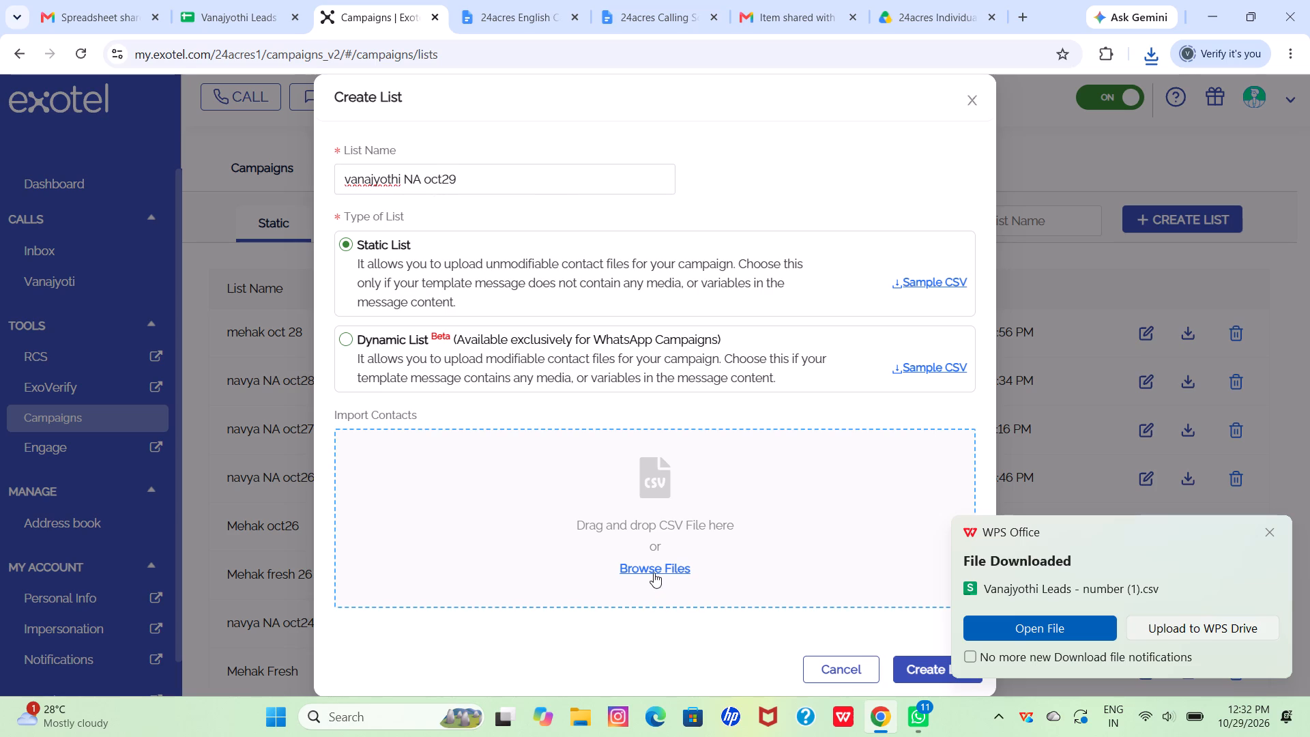
# Attach the downloaded file "Vanajyothi Leads - number (1)" as the list's contacts and try to create the list.
pyautogui.click(654, 573)
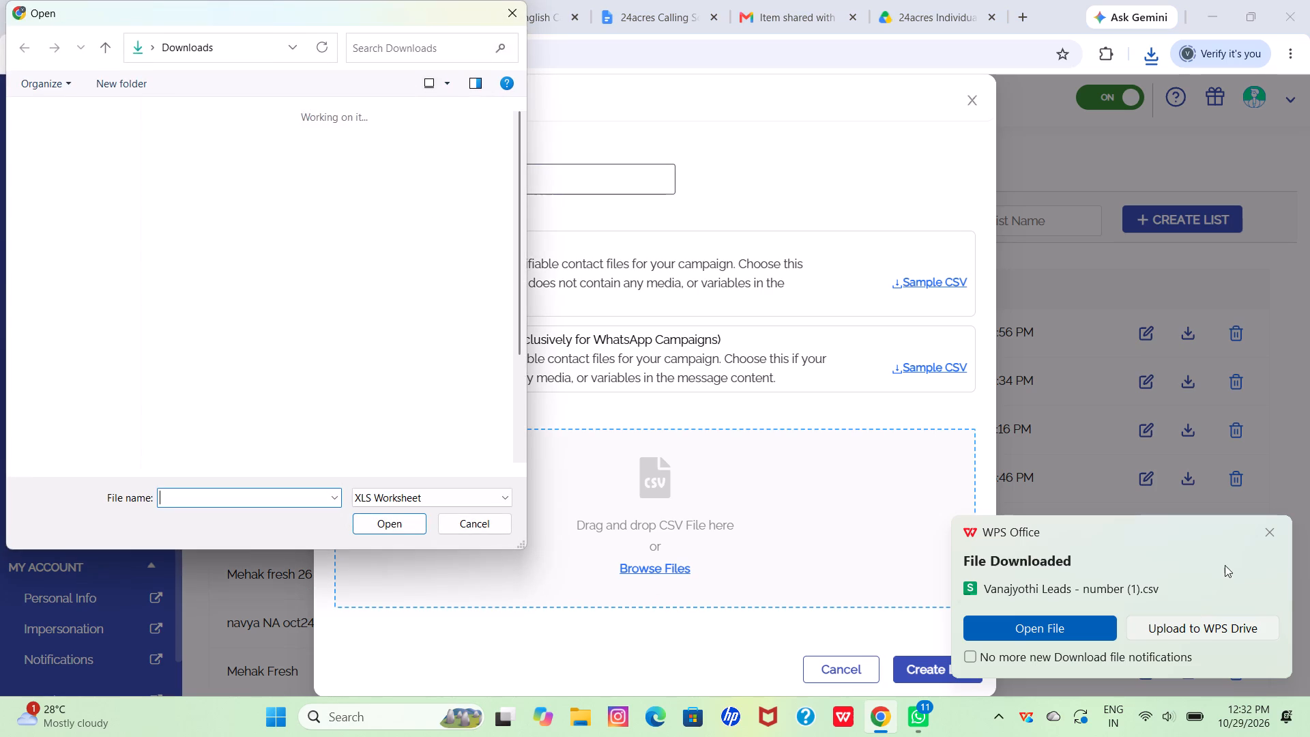
pyautogui.click(1275, 532)
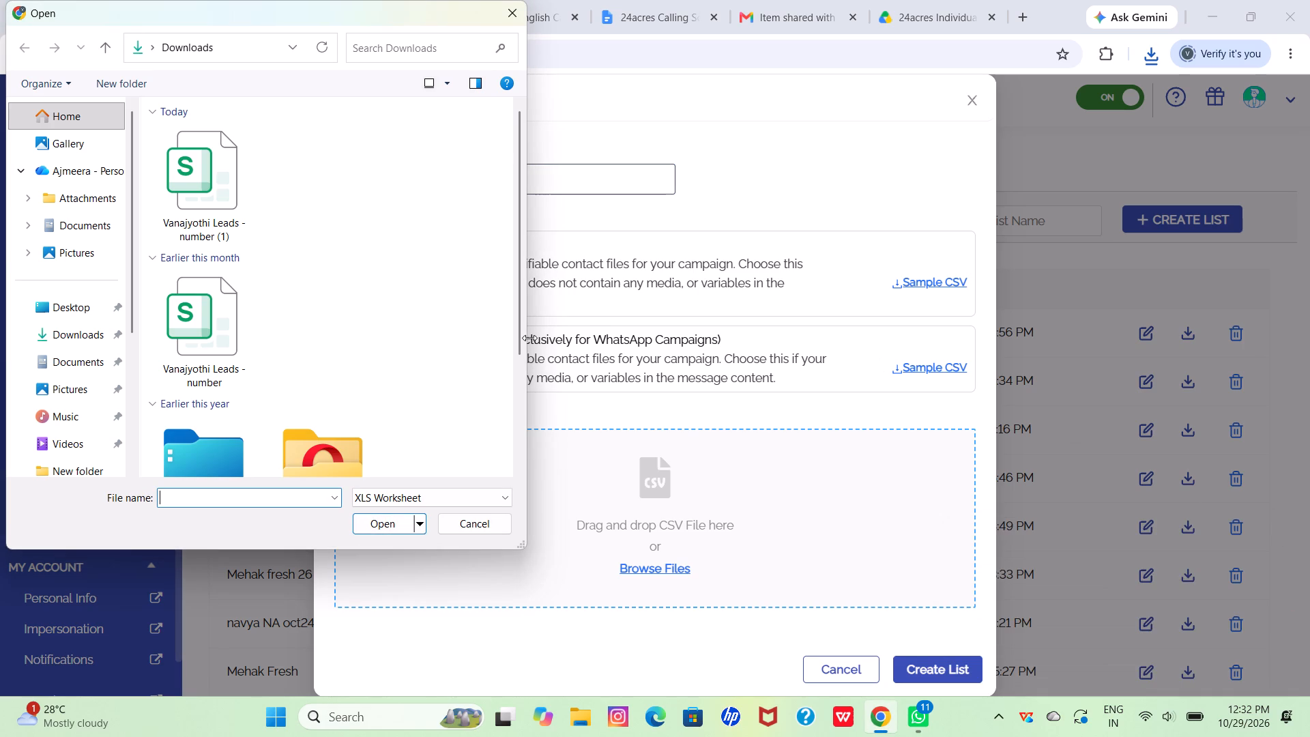
pyautogui.click(181, 183)
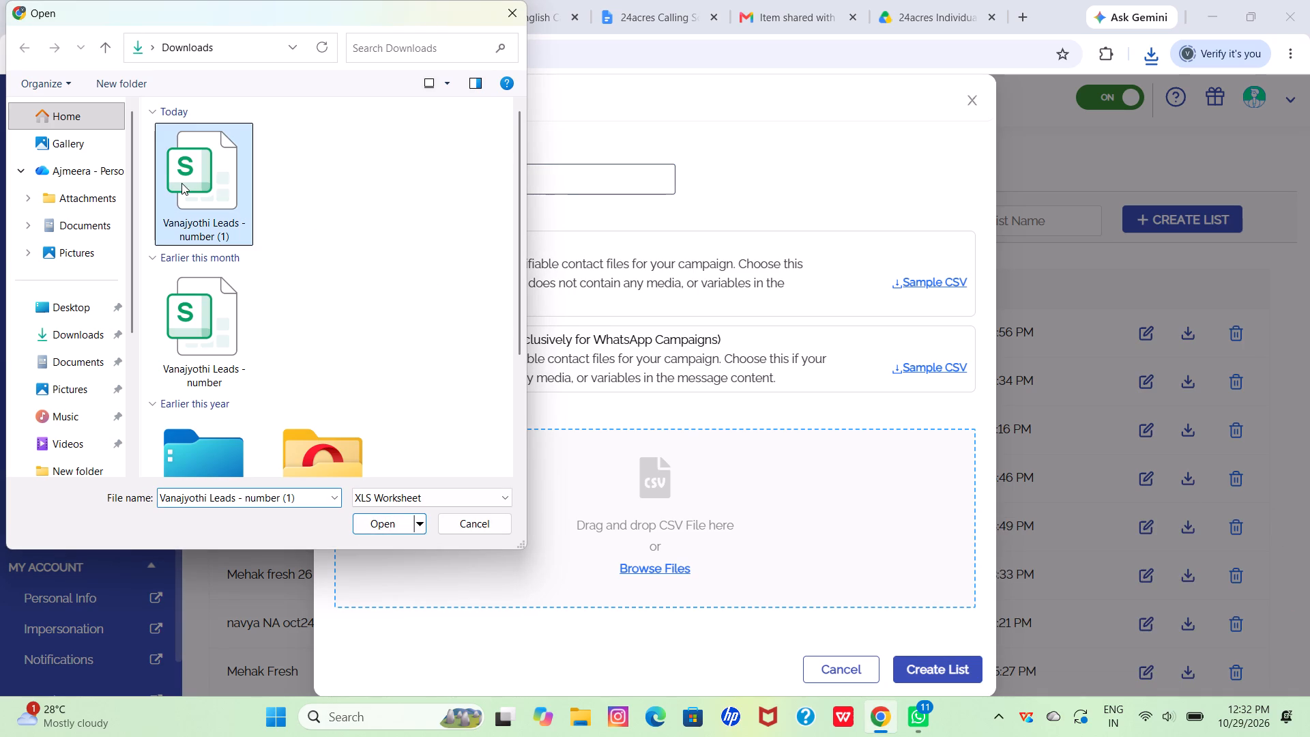
pyautogui.click(381, 523)
pyautogui.scroll(-1, 579, 515)
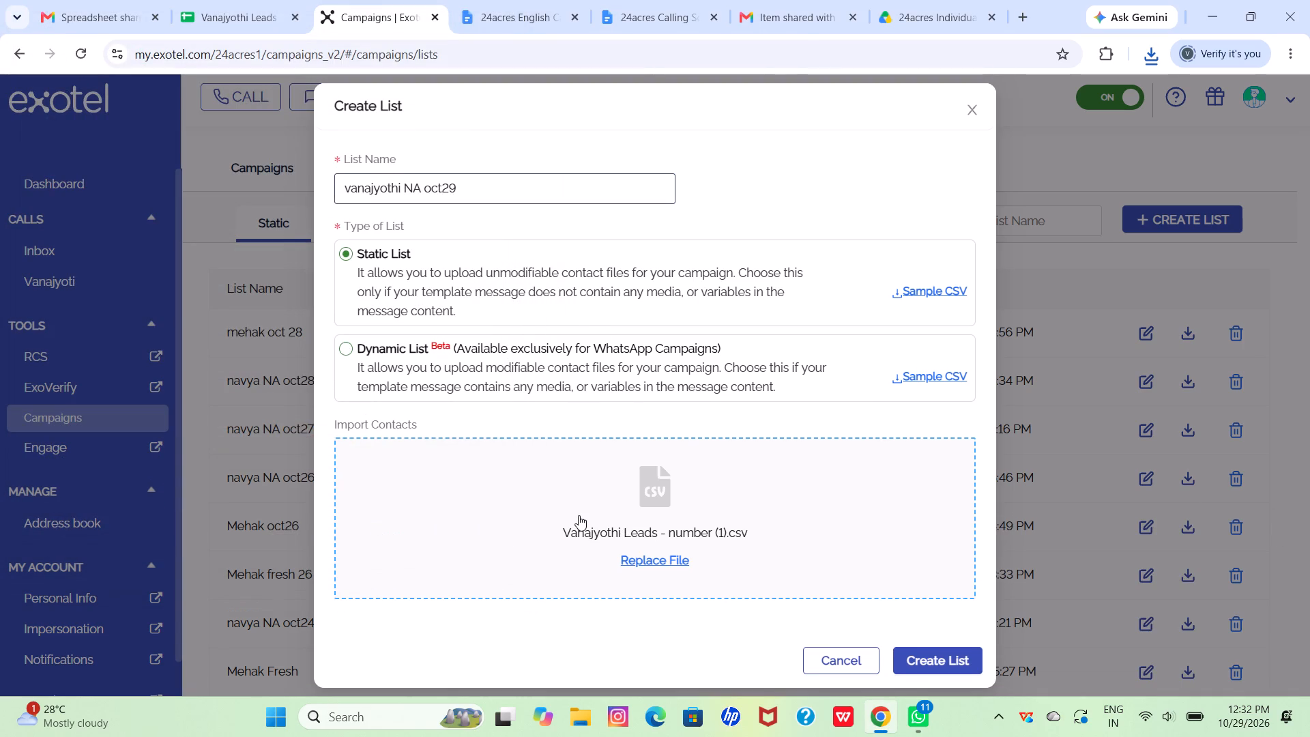
pyautogui.scroll(-1, 579, 515)
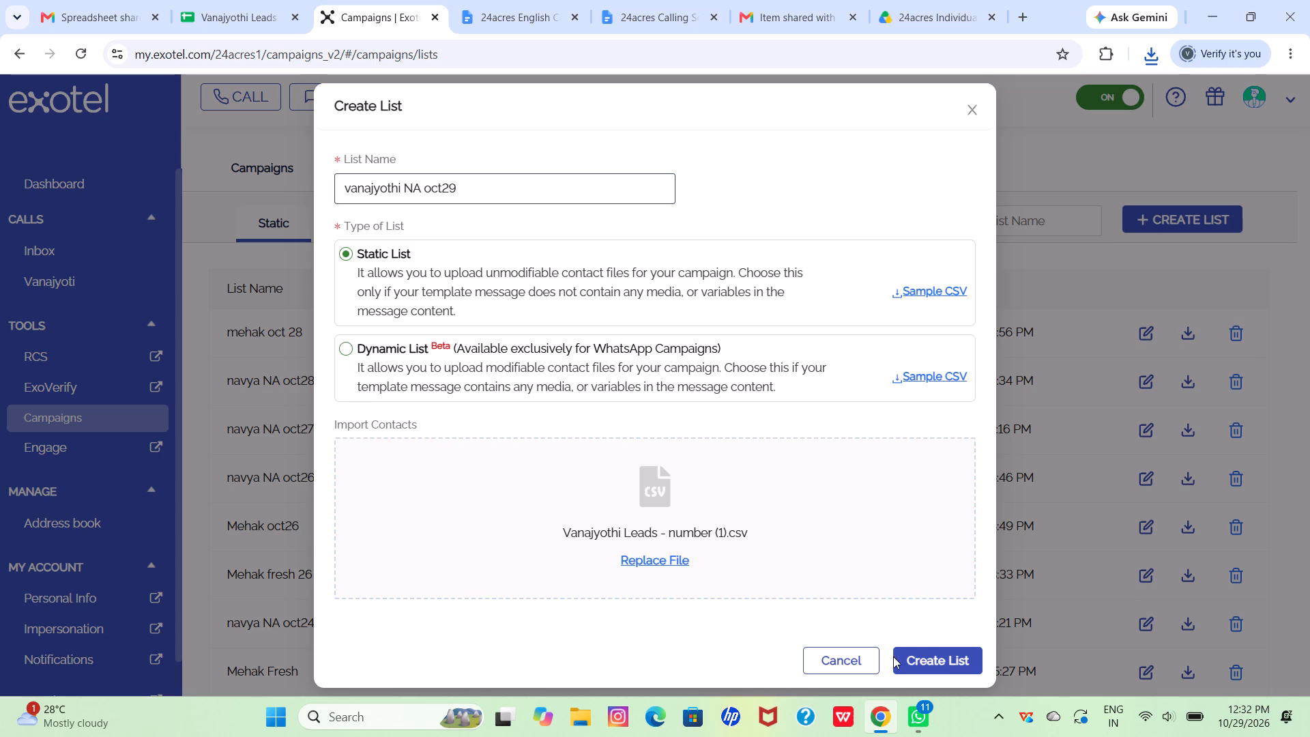
pyautogui.click(929, 653)
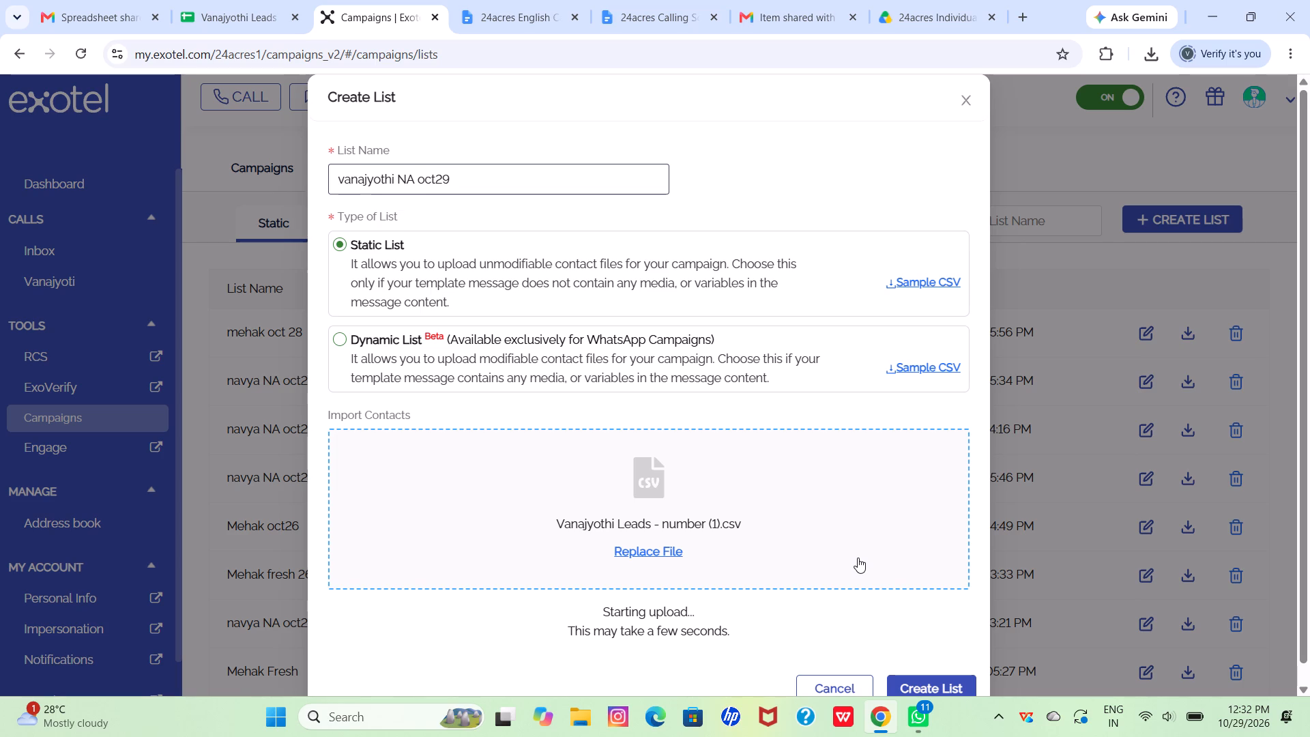
pyautogui.scroll(-2, 858, 558)
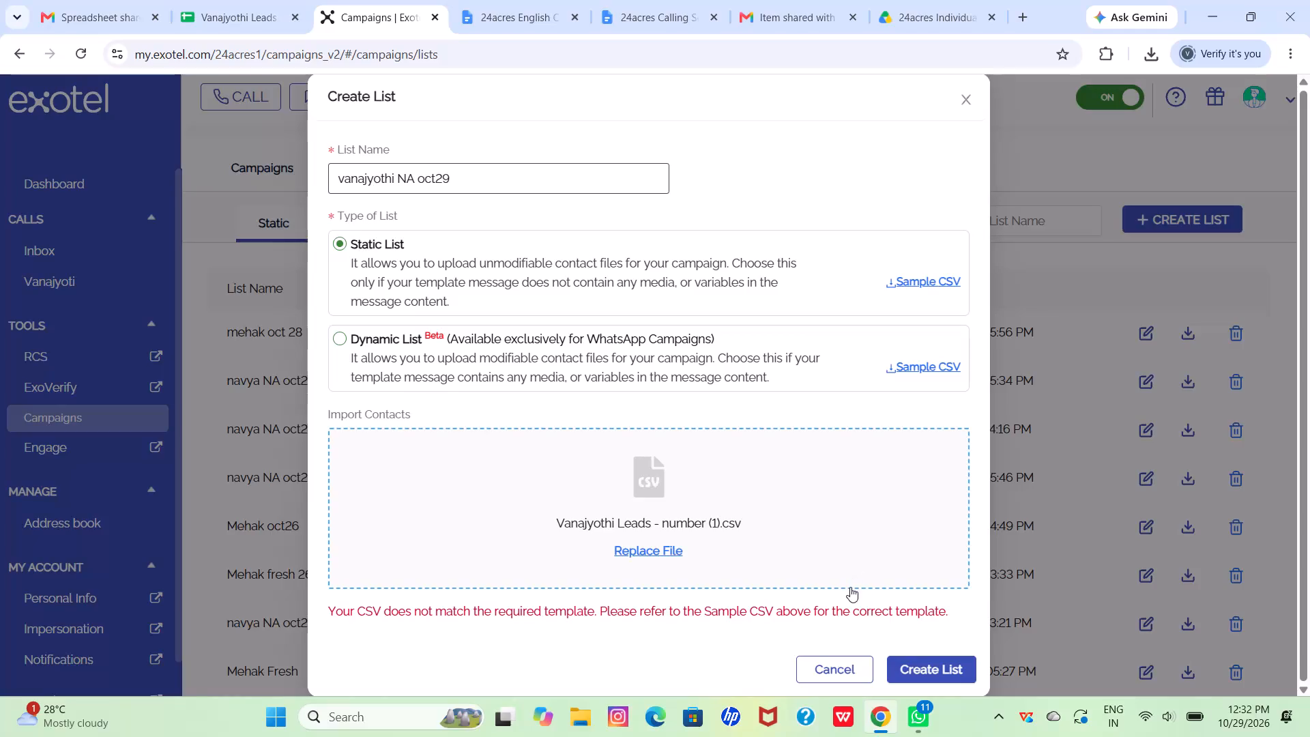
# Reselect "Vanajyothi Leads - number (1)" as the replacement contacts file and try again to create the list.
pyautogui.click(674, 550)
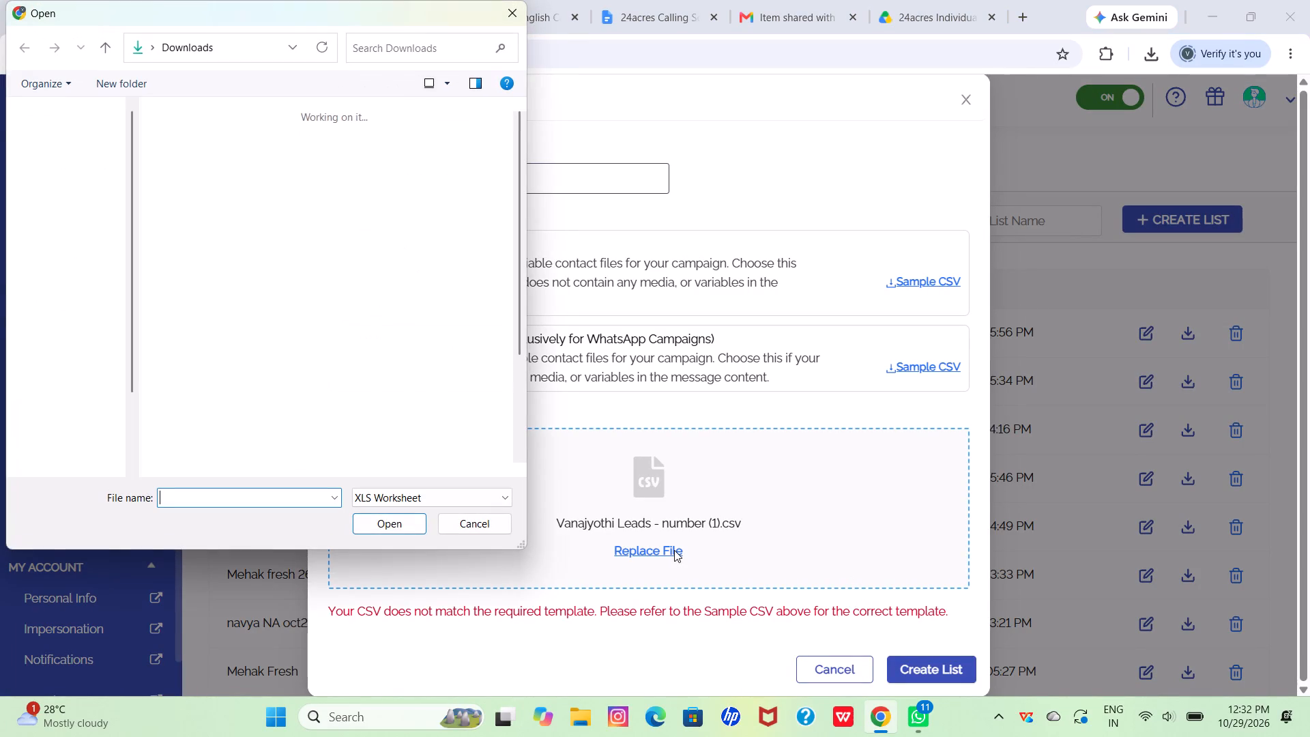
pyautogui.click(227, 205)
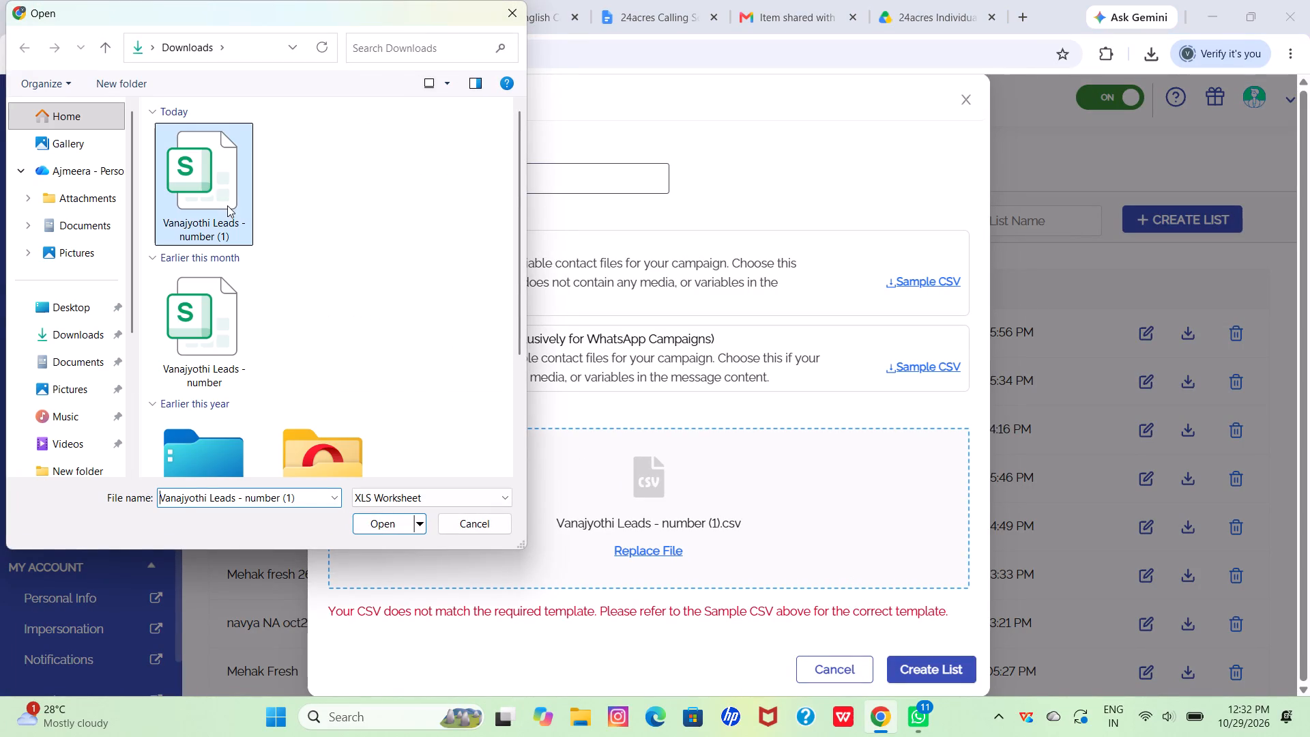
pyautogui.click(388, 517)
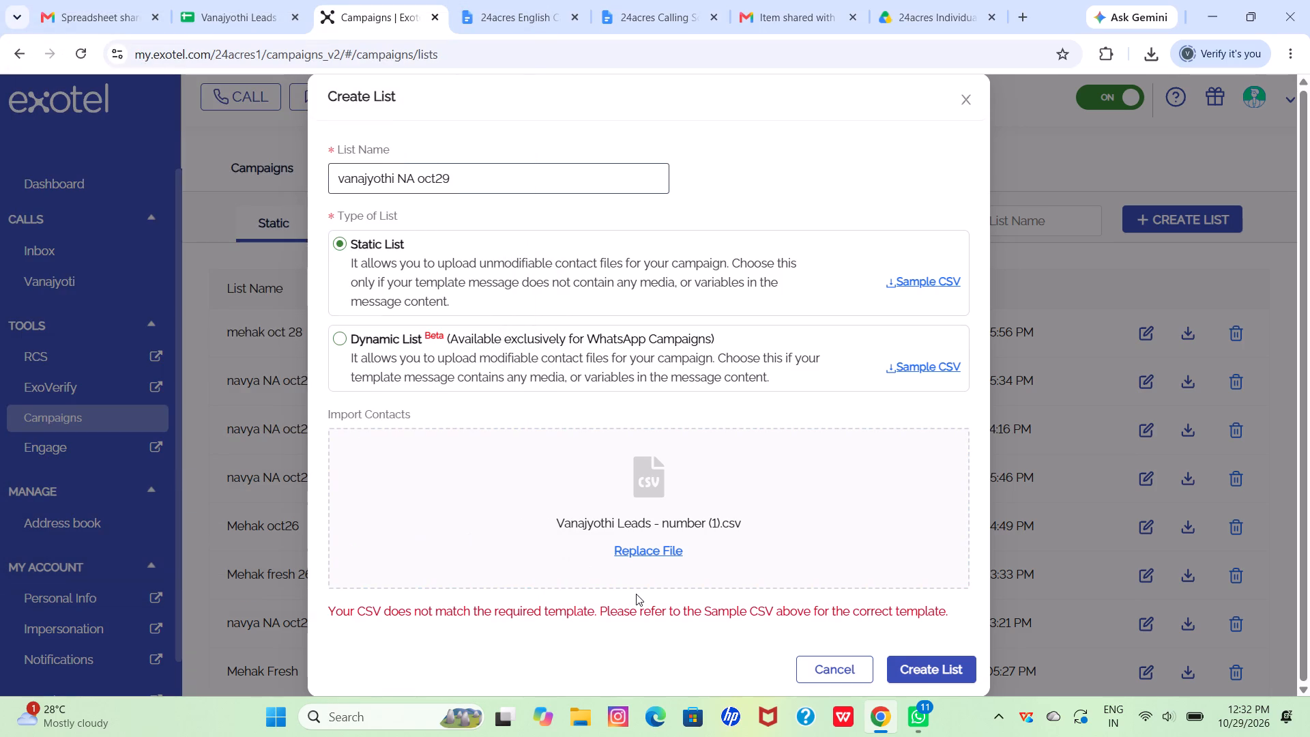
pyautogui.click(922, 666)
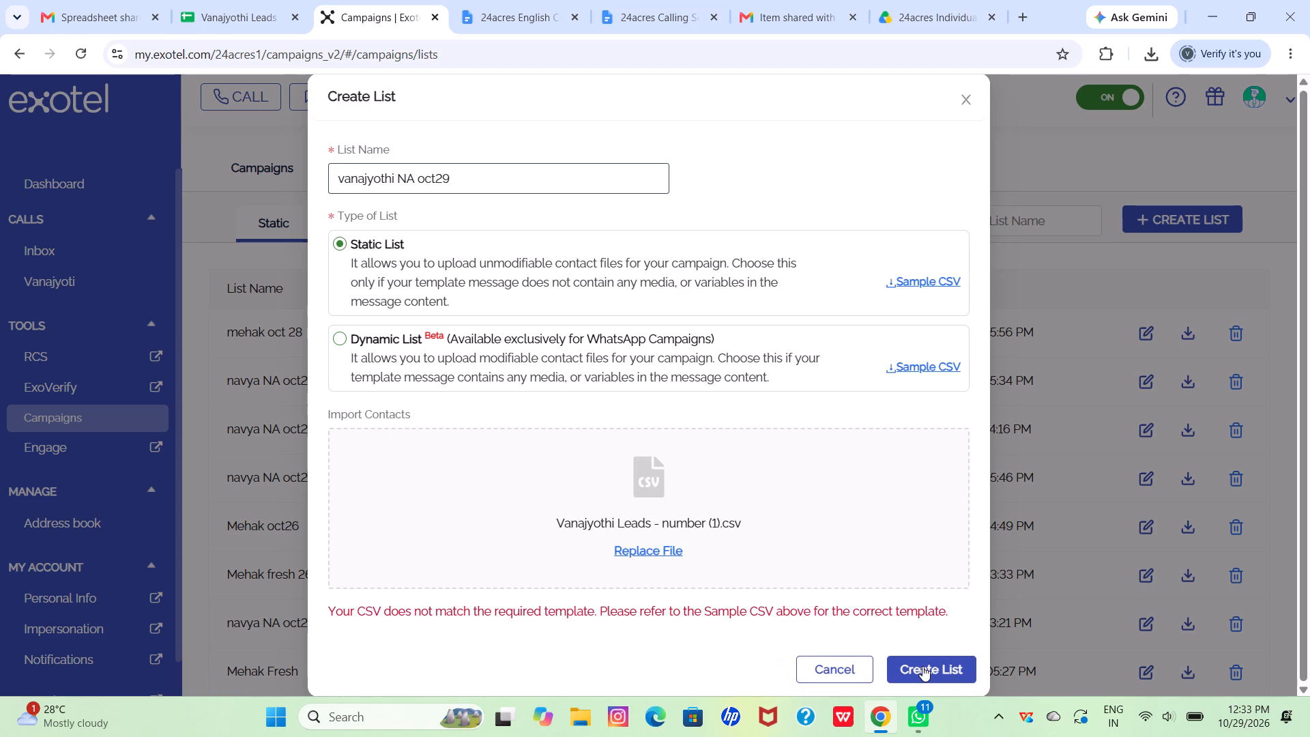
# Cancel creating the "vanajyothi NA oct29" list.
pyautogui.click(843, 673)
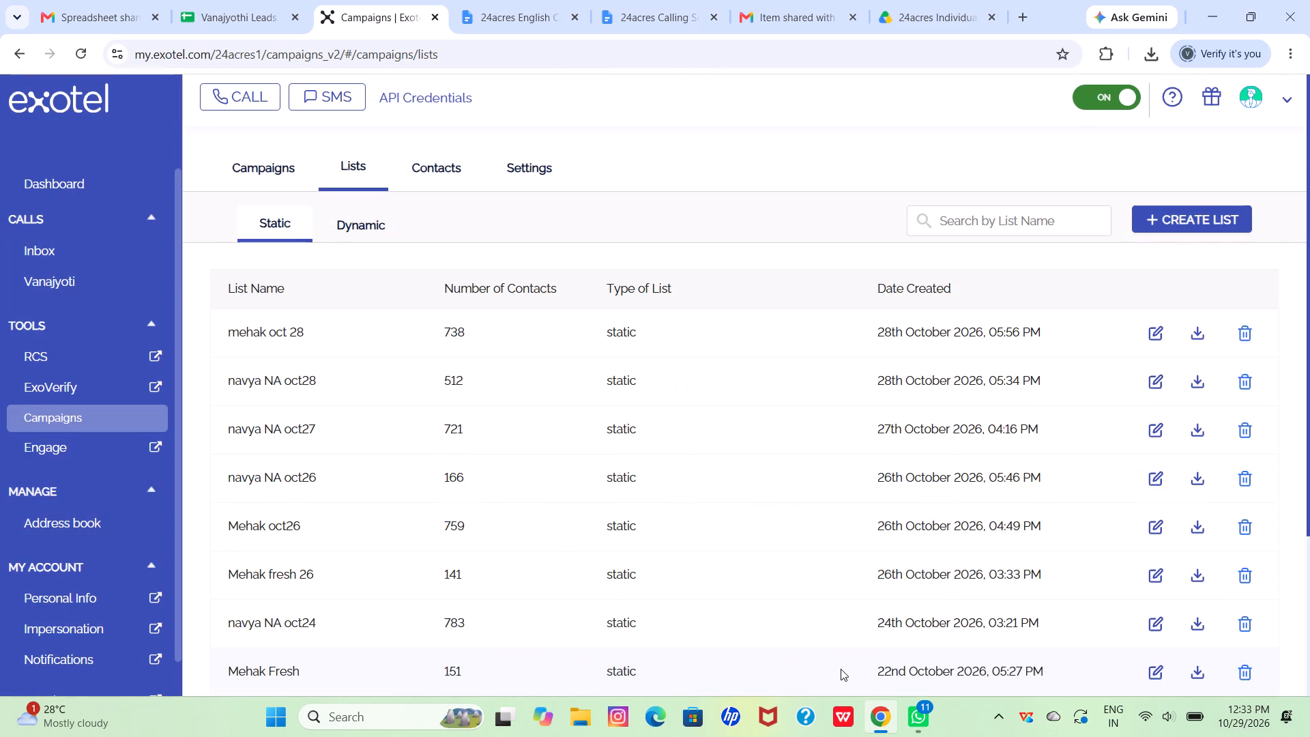
# Switch to the Vanajyothi Leads spreadsheet and examine the number sheet for content that does not fit the contacts template.
pyautogui.click(220, 19)
pyautogui.scroll(-6, 147, 334)
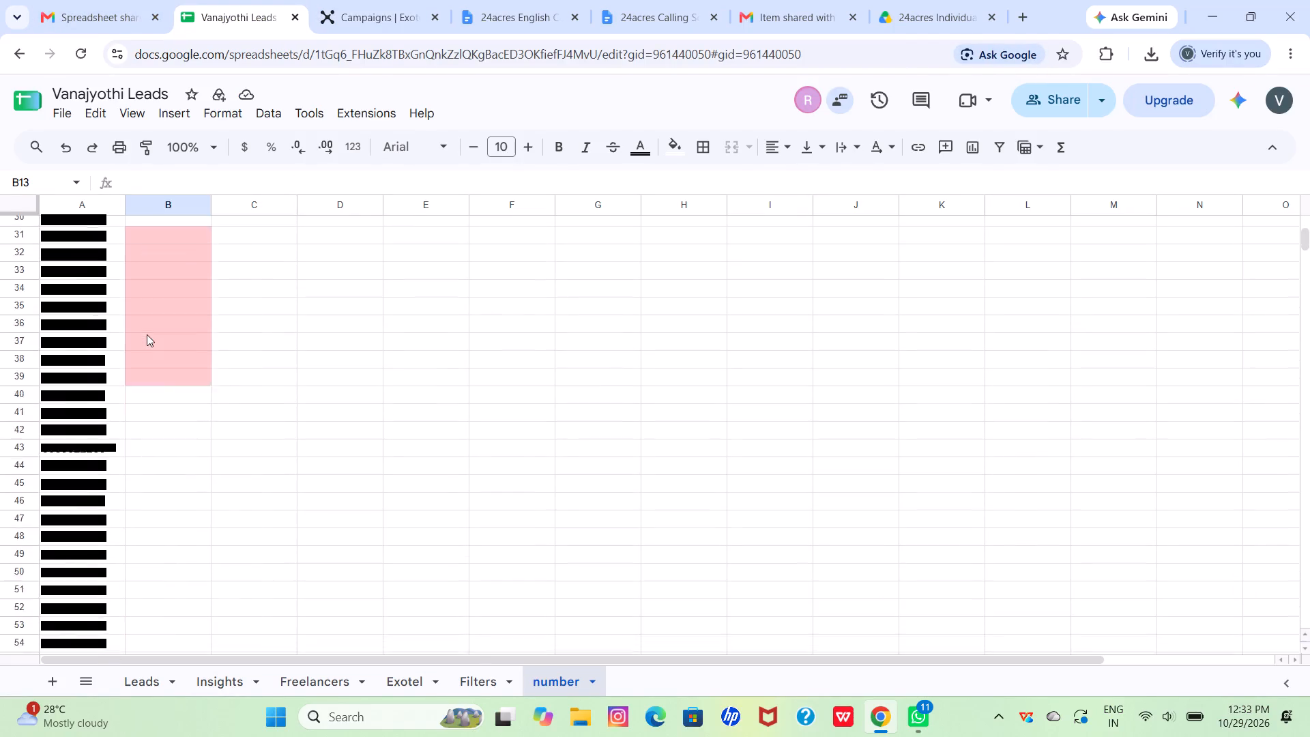
pyautogui.scroll(-9, 147, 334)
pyautogui.scroll(9, 147, 334)
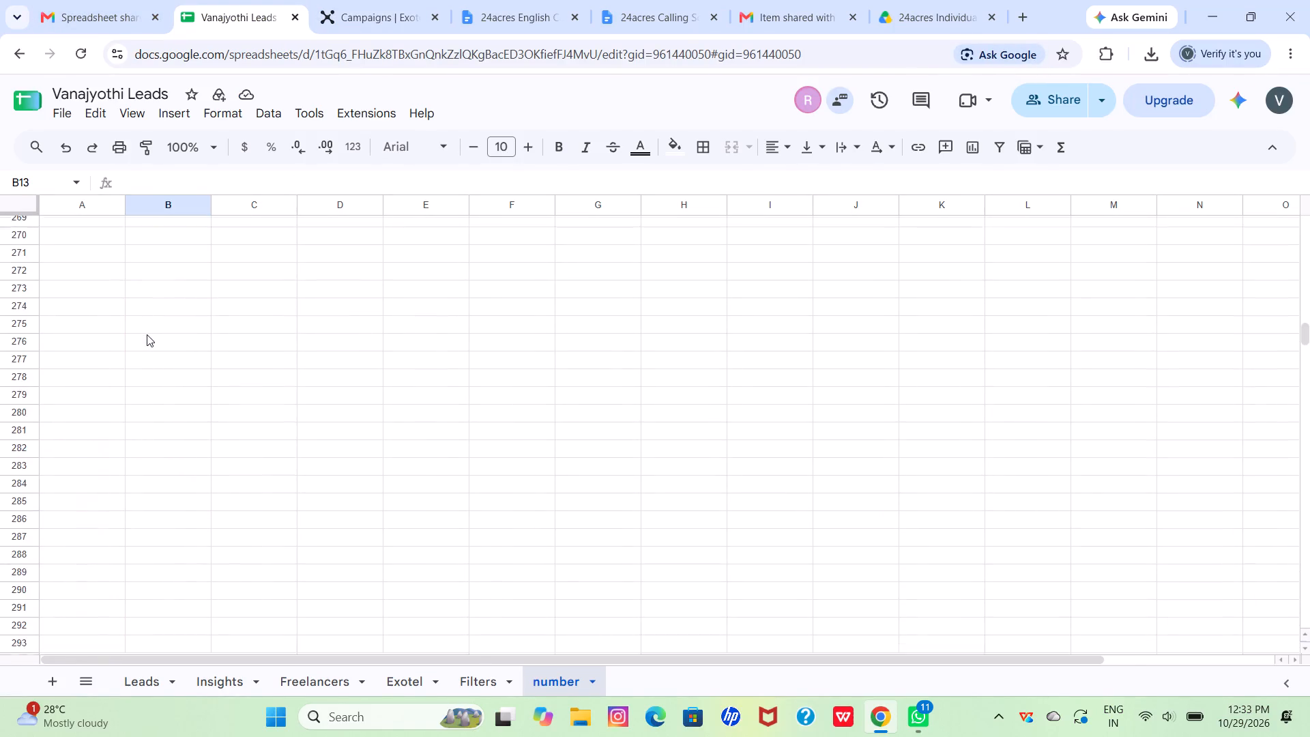
pyautogui.scroll(8, 147, 334)
pyautogui.hscroll(1, 147, 334)
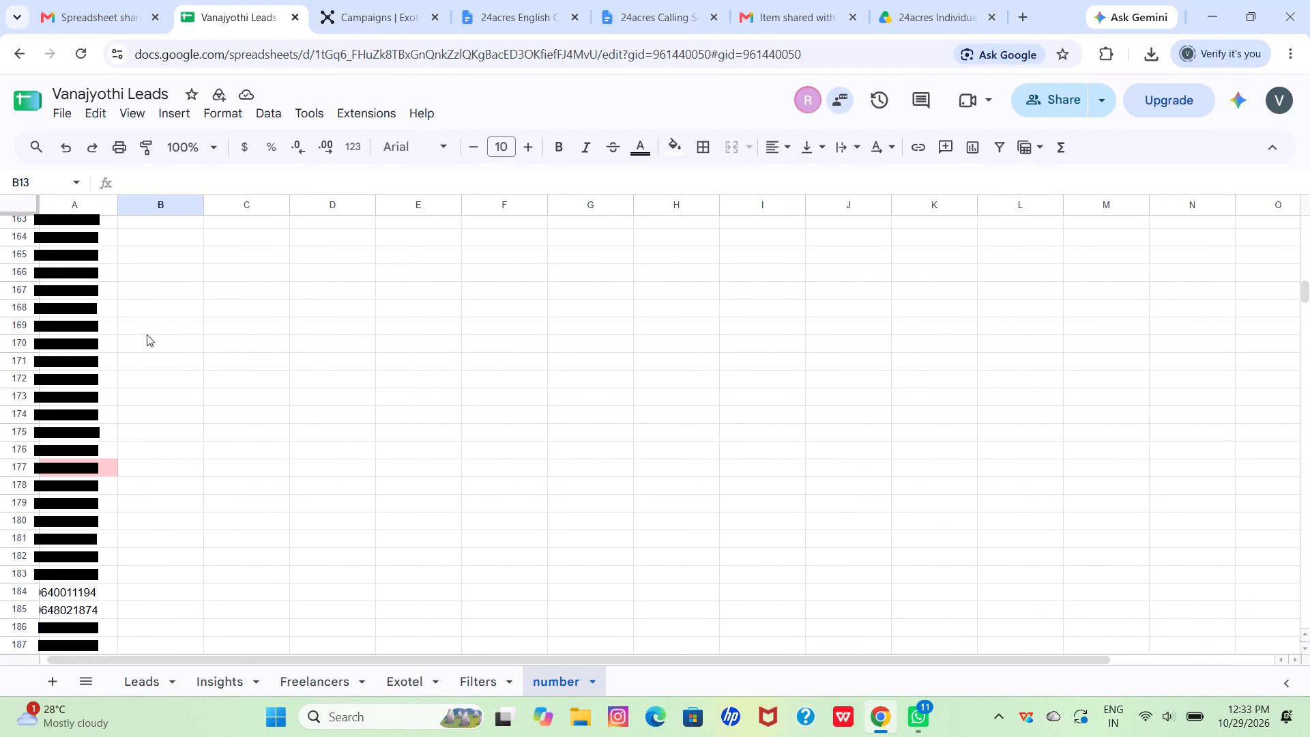
pyautogui.hscroll(2, 147, 334)
pyautogui.scroll(20, 147, 334)
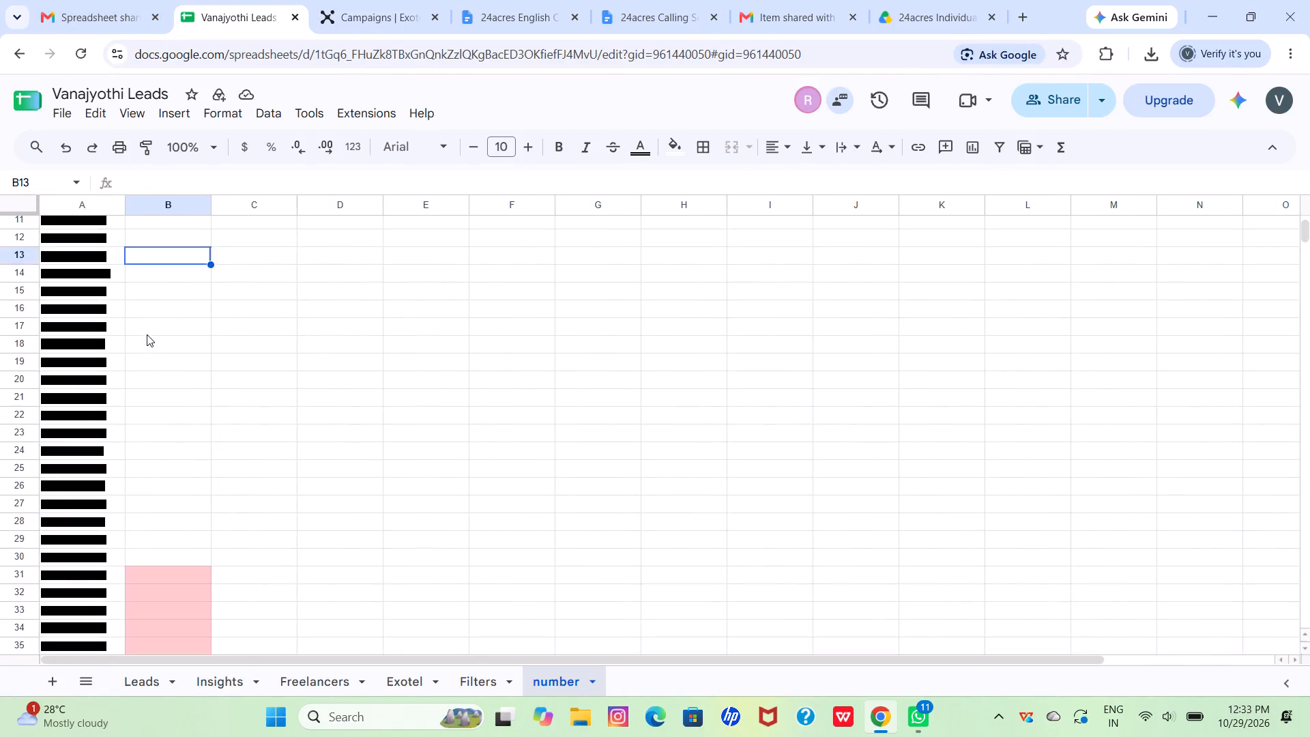
pyautogui.scroll(9, 147, 334)
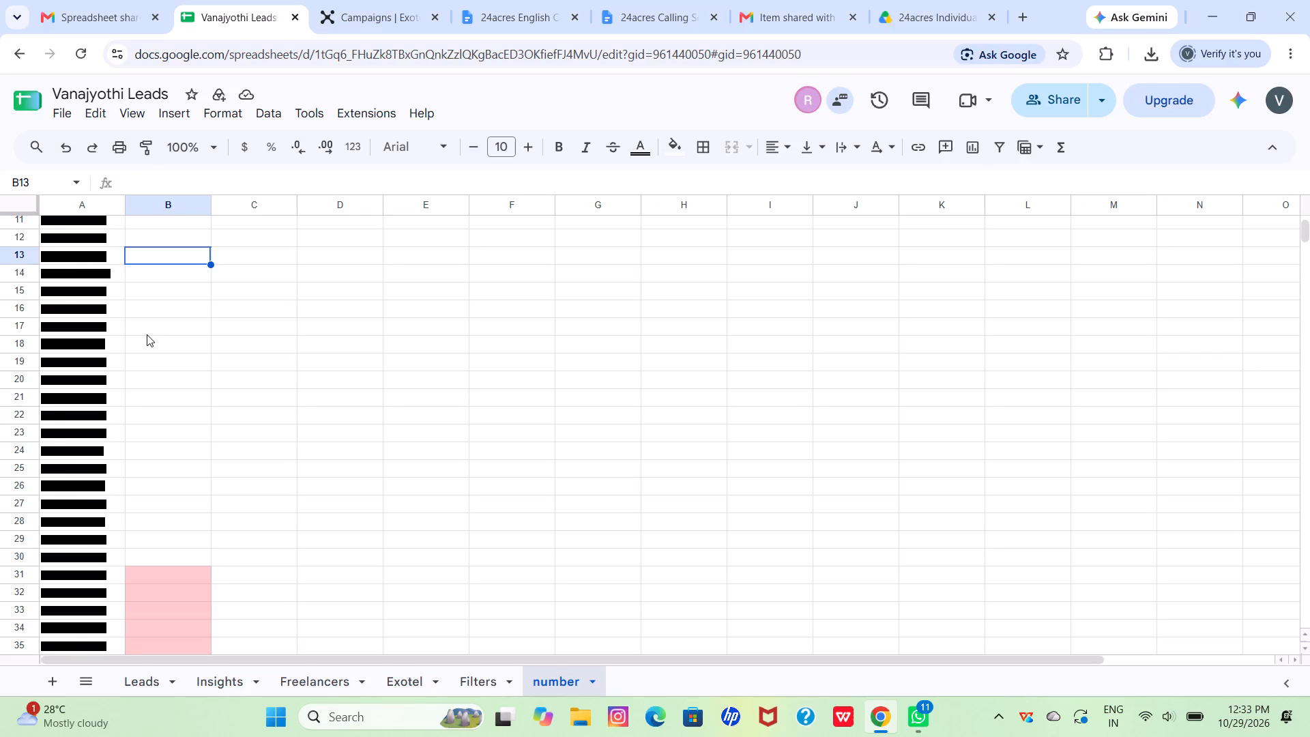
pyautogui.scroll(3, 104, 275)
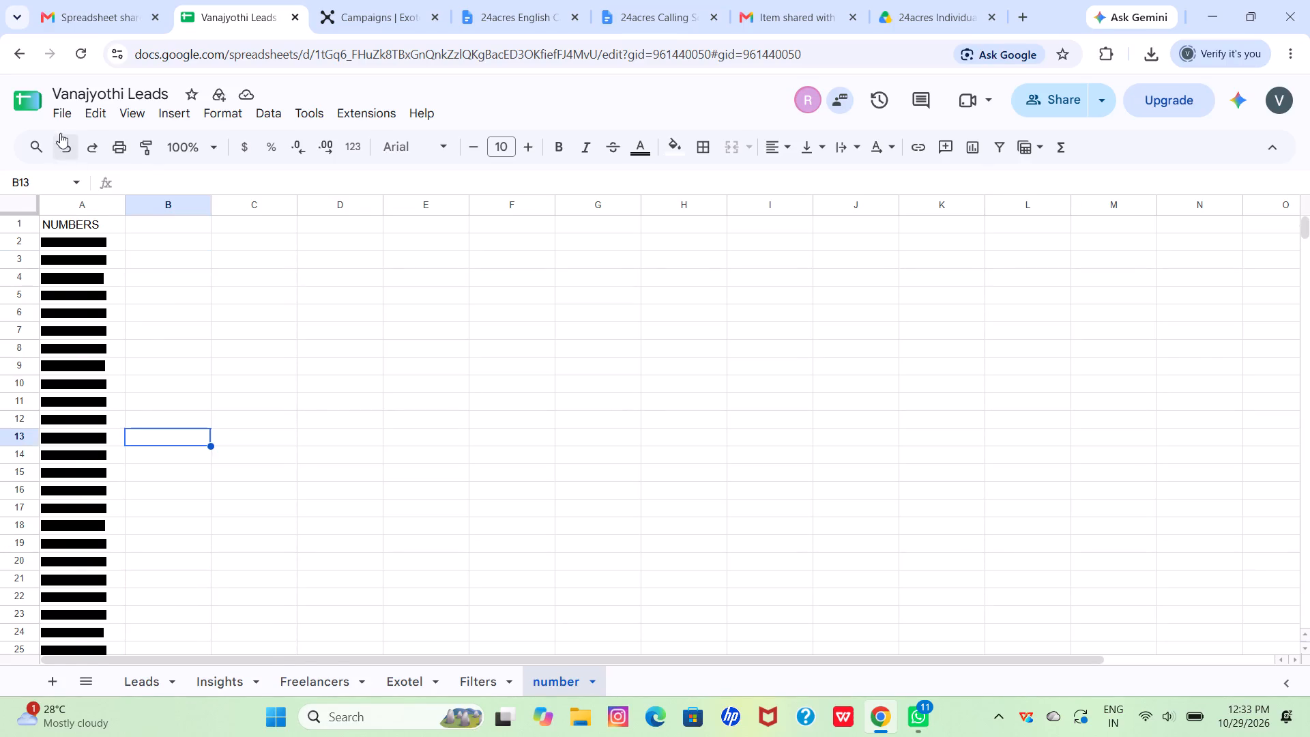
# Download the number sheet again as a Comma Separated Values (.csv) file.
pyautogui.click(64, 115)
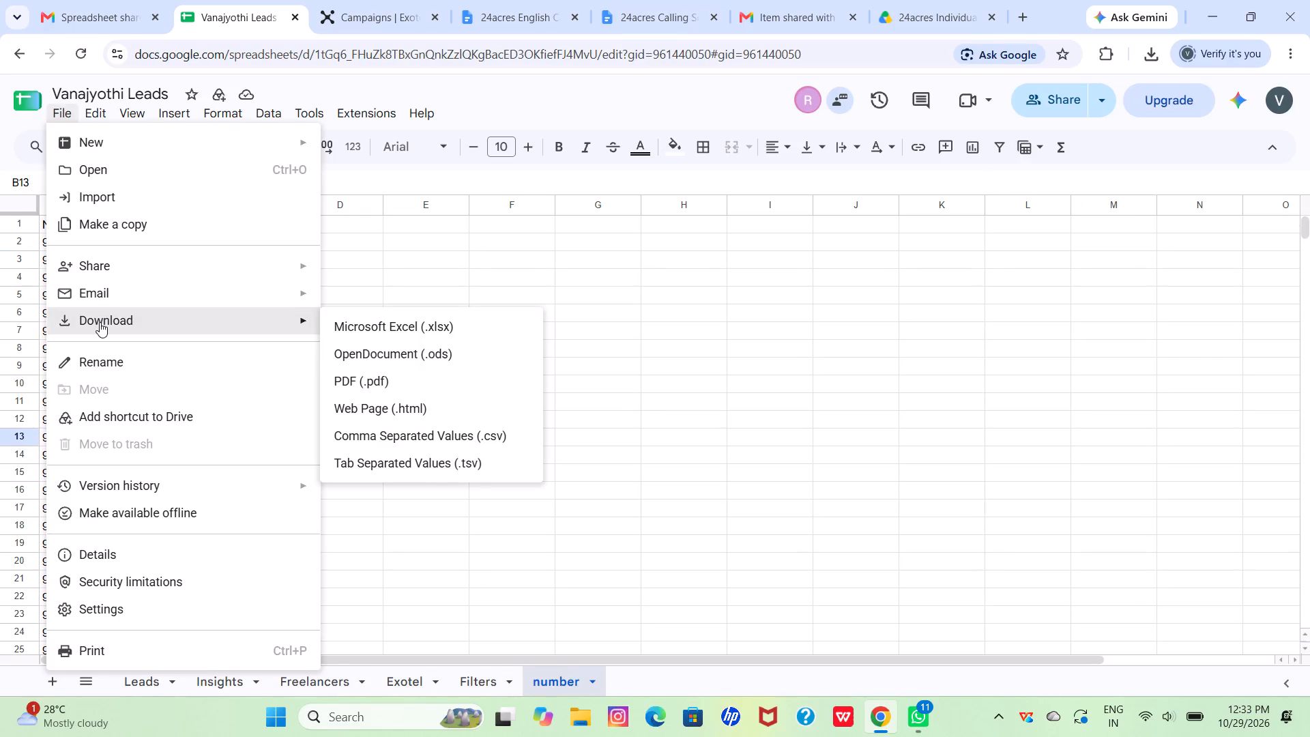
pyautogui.click(401, 441)
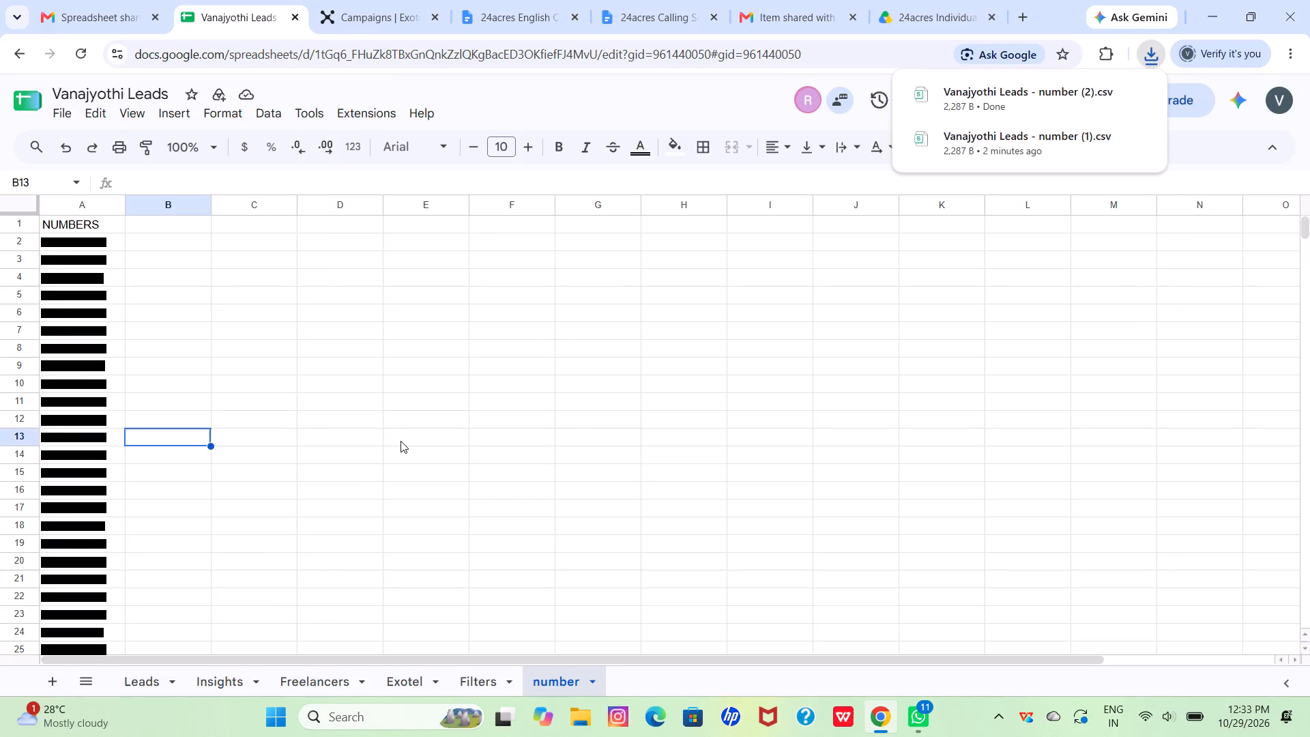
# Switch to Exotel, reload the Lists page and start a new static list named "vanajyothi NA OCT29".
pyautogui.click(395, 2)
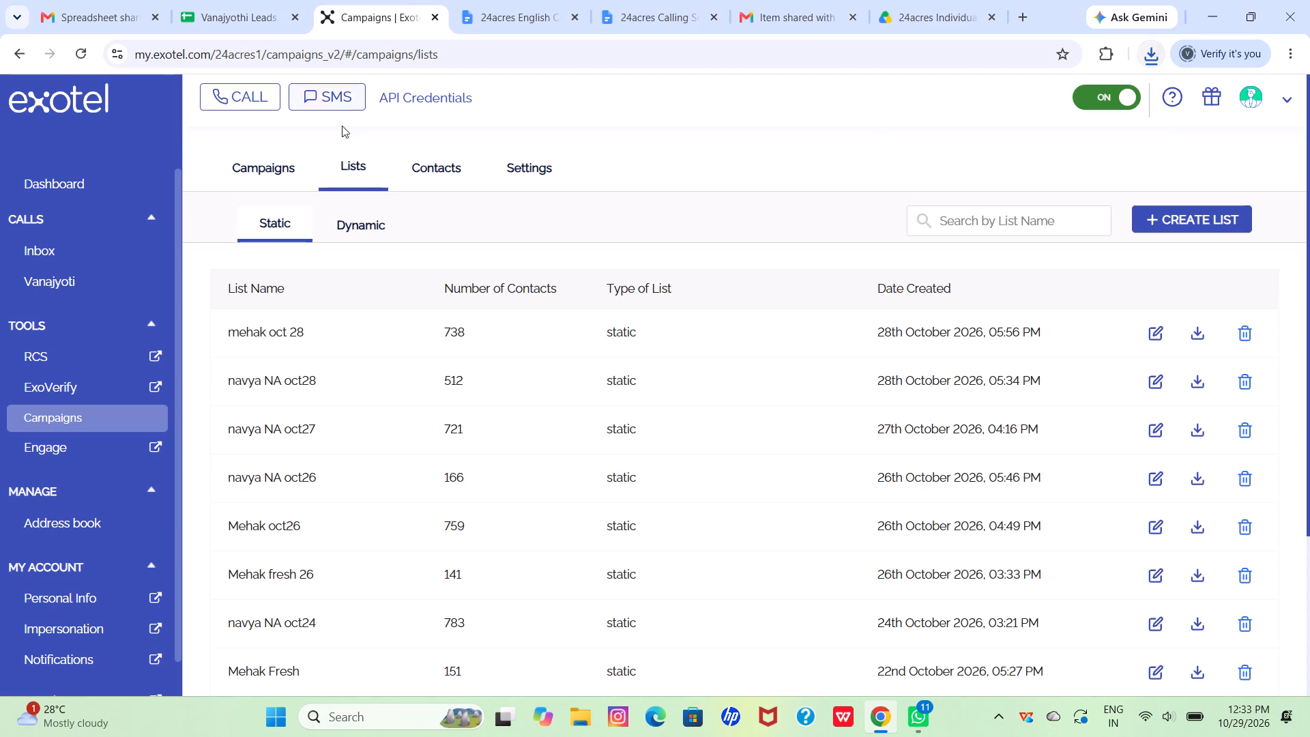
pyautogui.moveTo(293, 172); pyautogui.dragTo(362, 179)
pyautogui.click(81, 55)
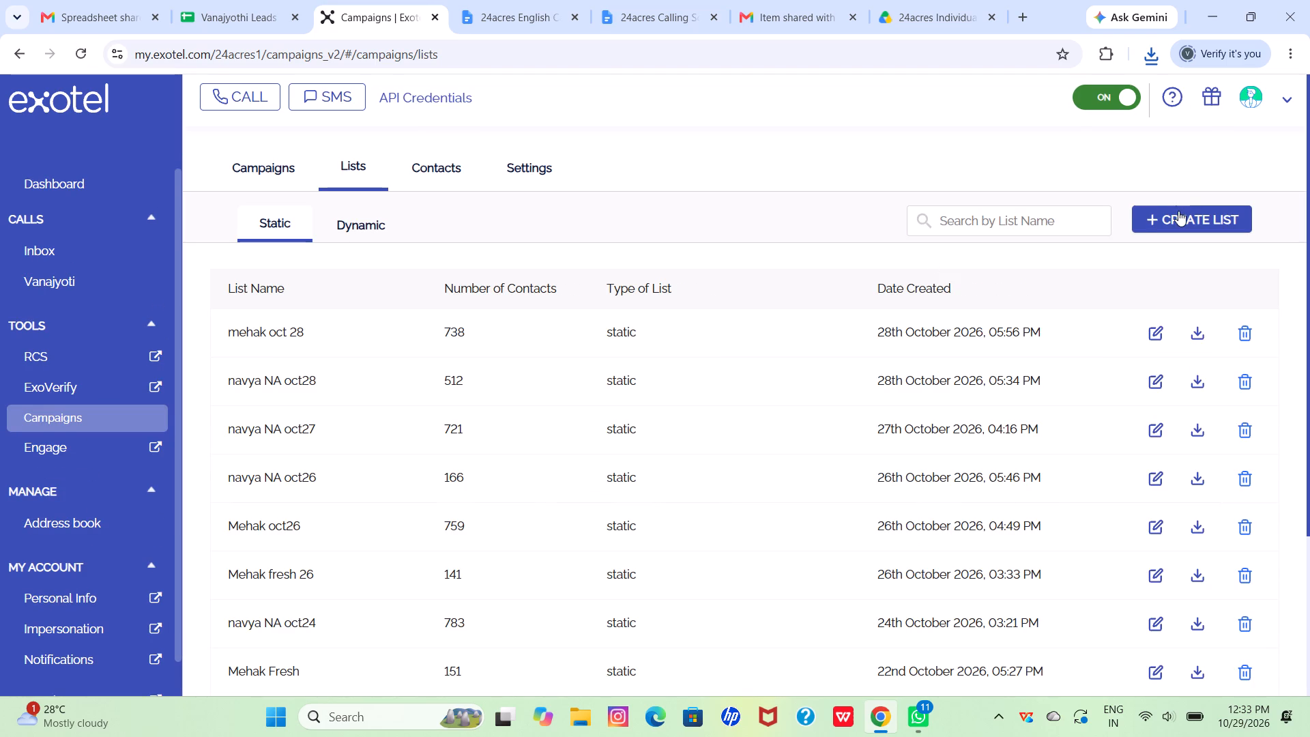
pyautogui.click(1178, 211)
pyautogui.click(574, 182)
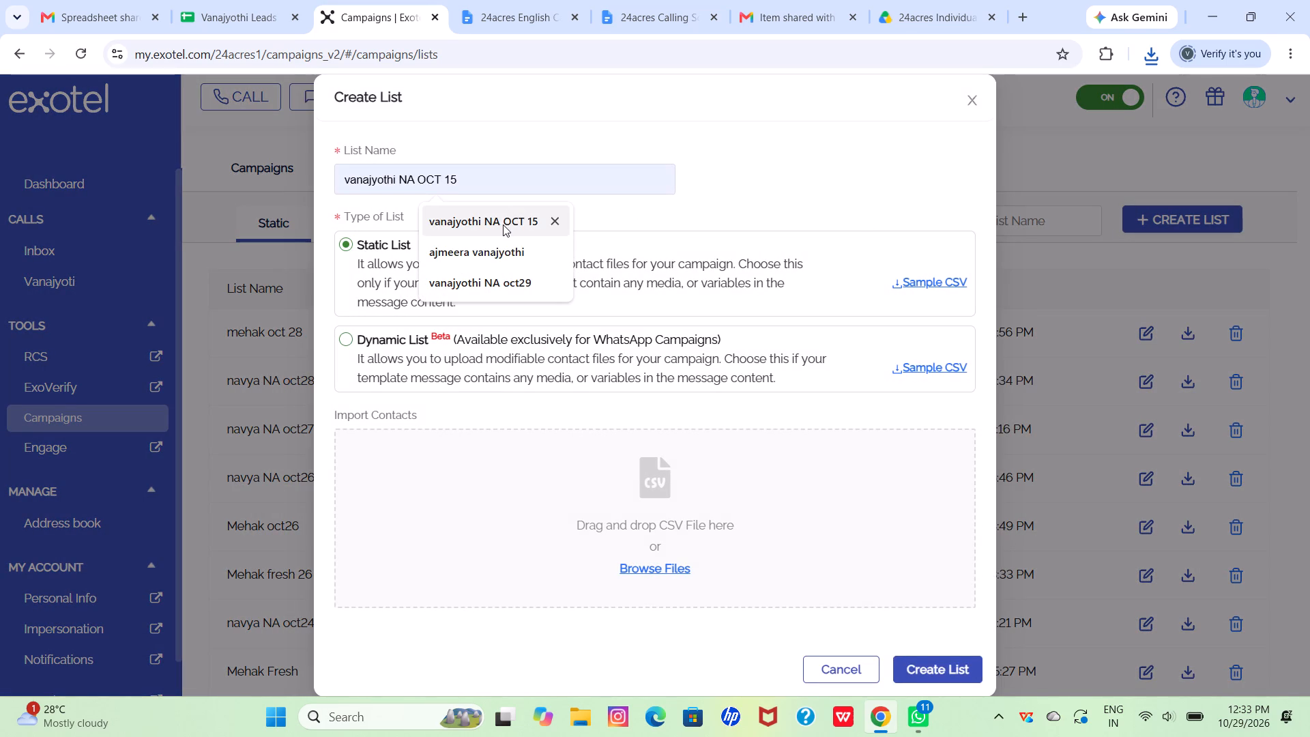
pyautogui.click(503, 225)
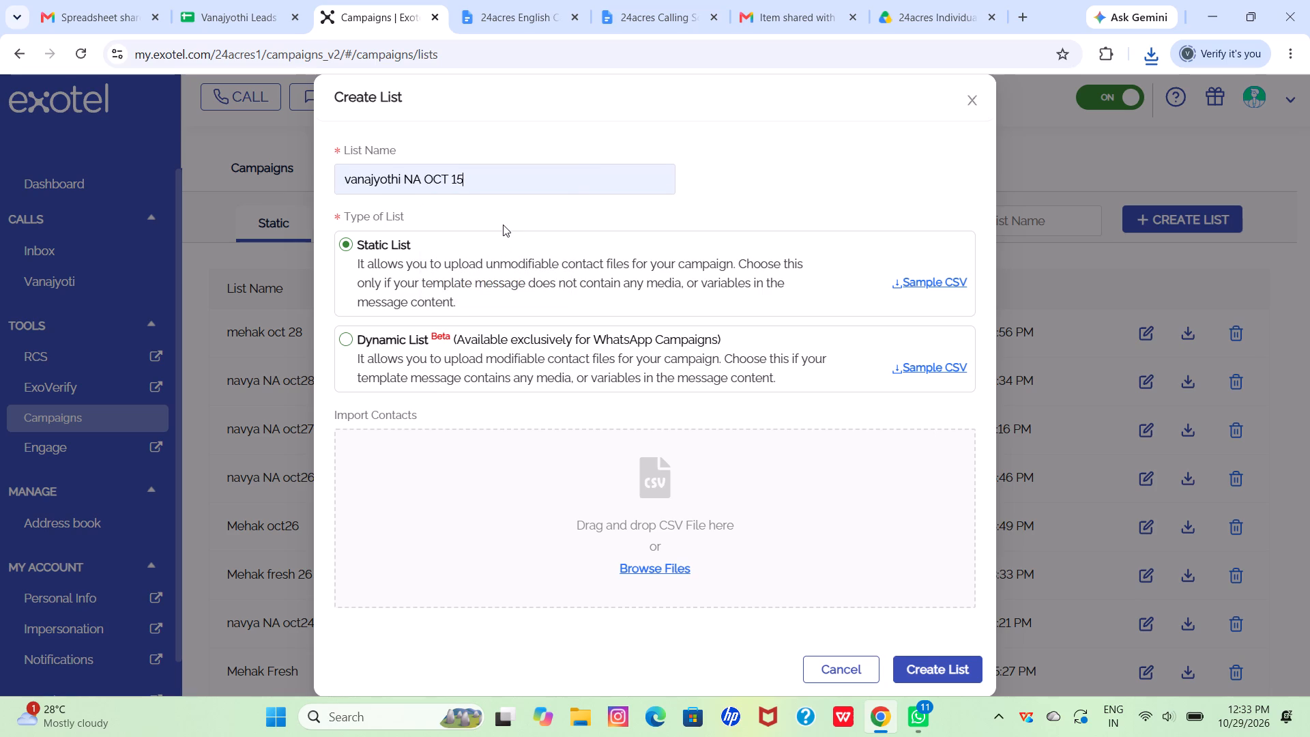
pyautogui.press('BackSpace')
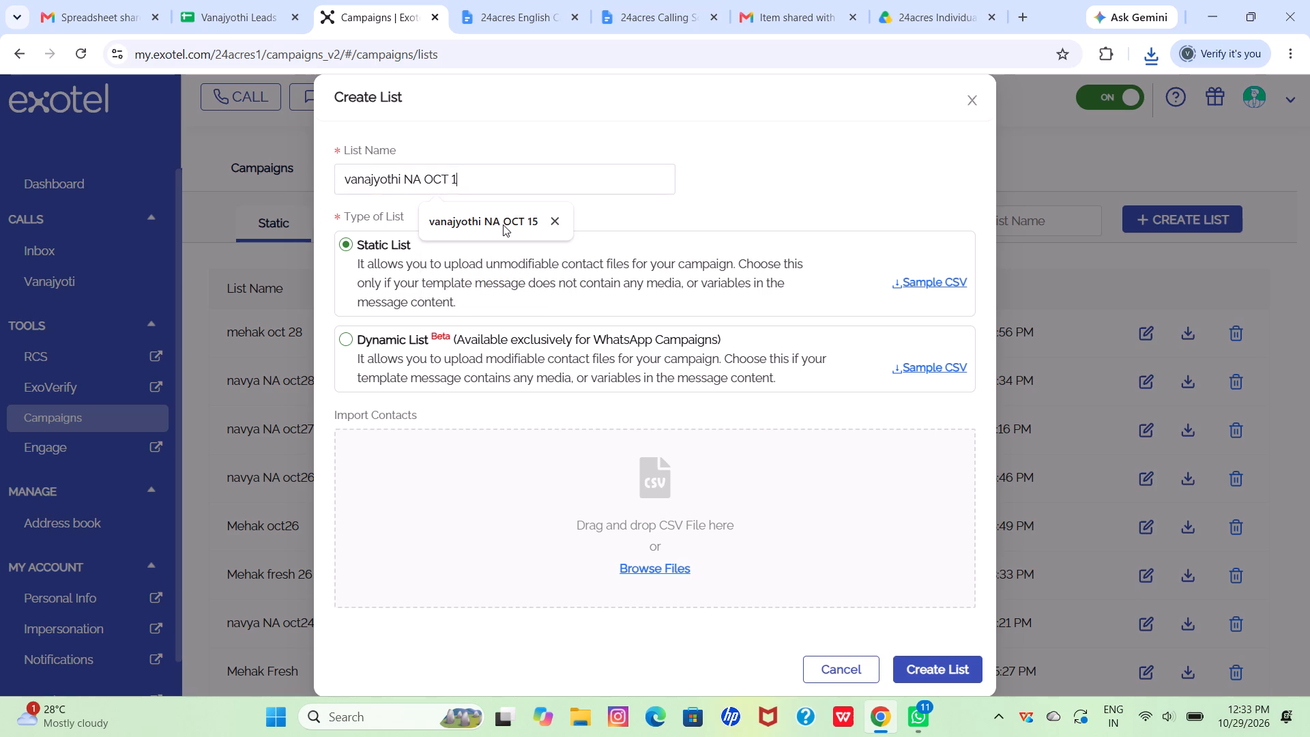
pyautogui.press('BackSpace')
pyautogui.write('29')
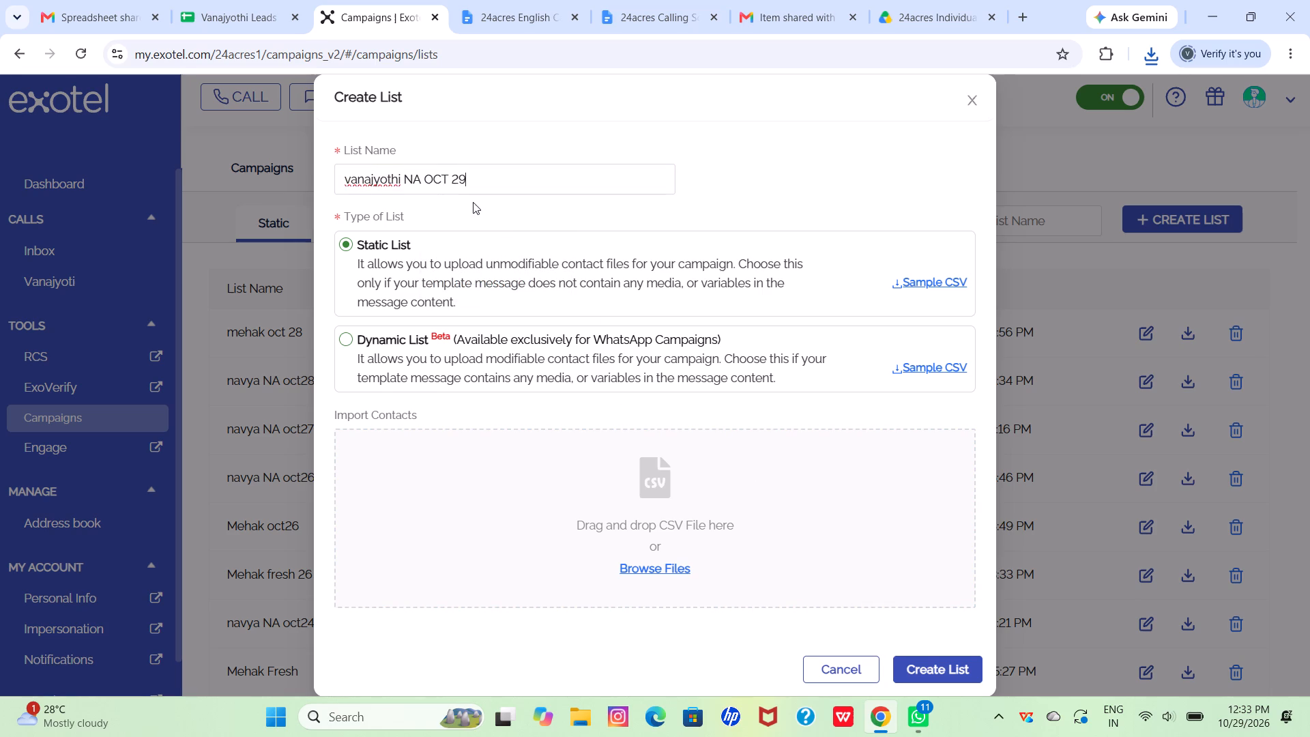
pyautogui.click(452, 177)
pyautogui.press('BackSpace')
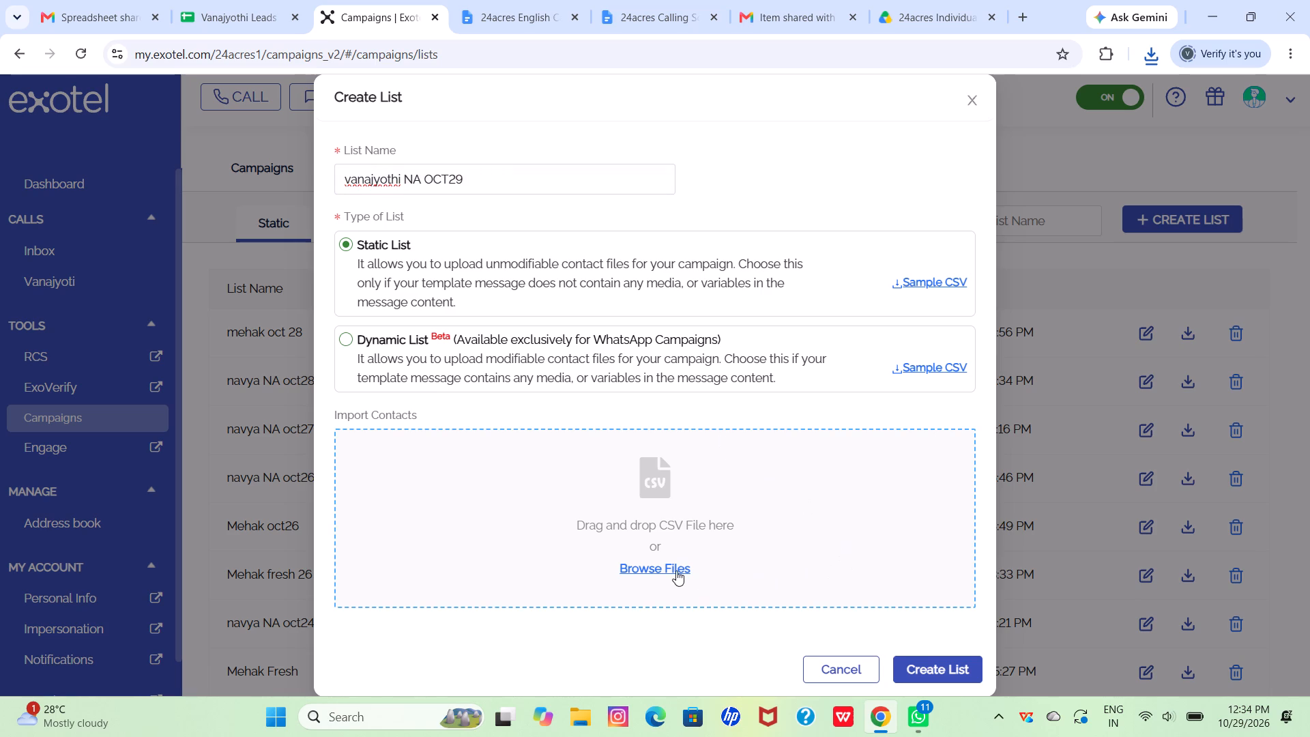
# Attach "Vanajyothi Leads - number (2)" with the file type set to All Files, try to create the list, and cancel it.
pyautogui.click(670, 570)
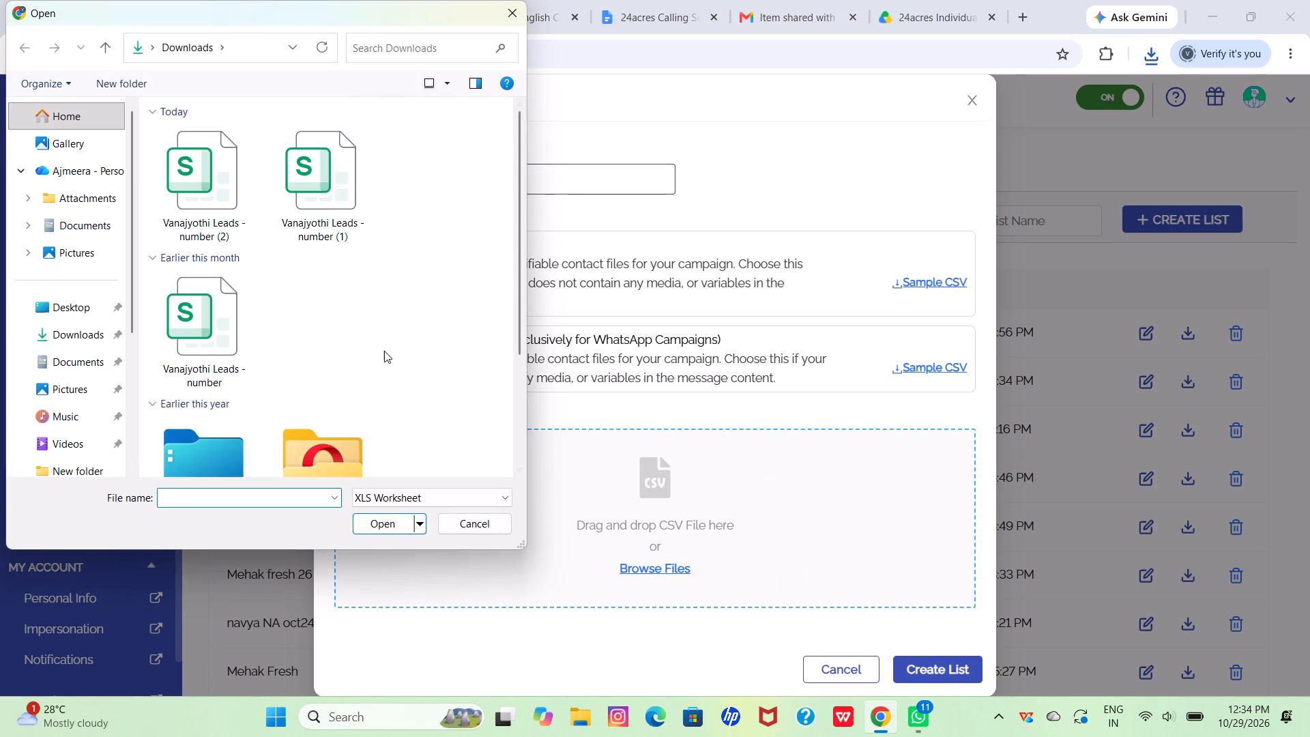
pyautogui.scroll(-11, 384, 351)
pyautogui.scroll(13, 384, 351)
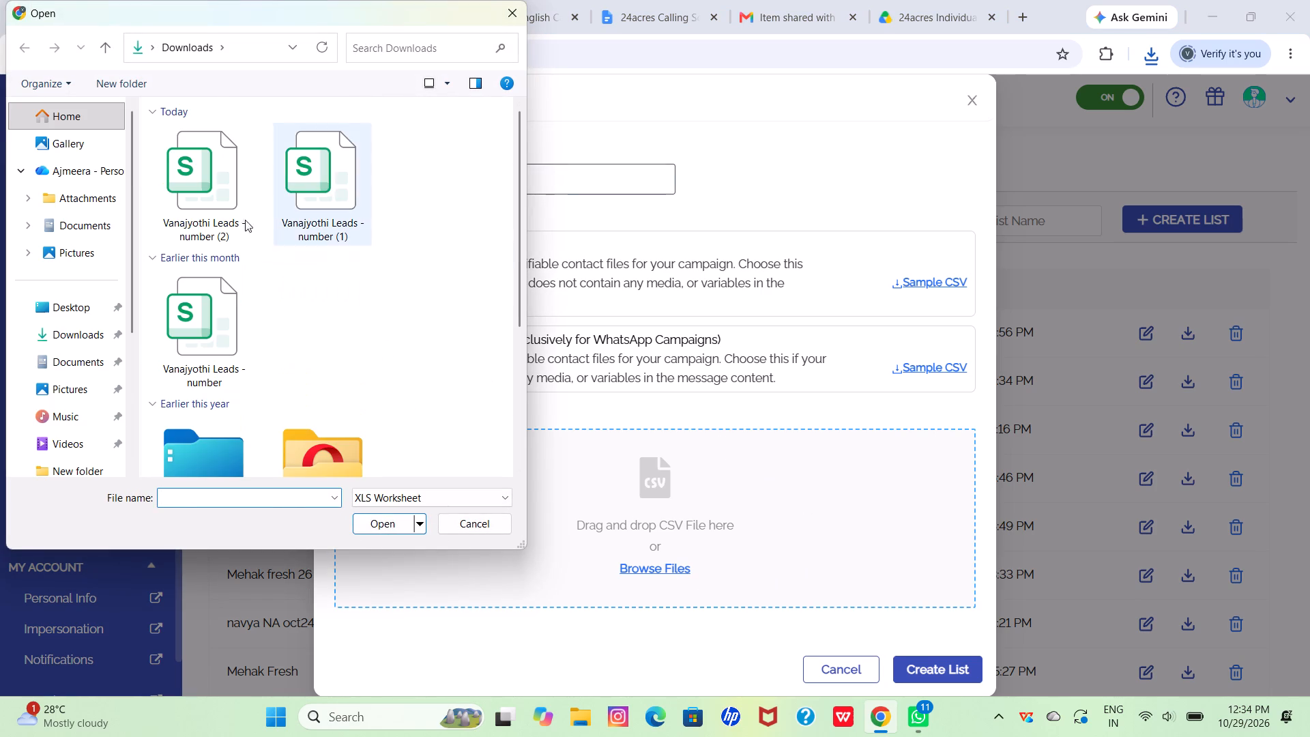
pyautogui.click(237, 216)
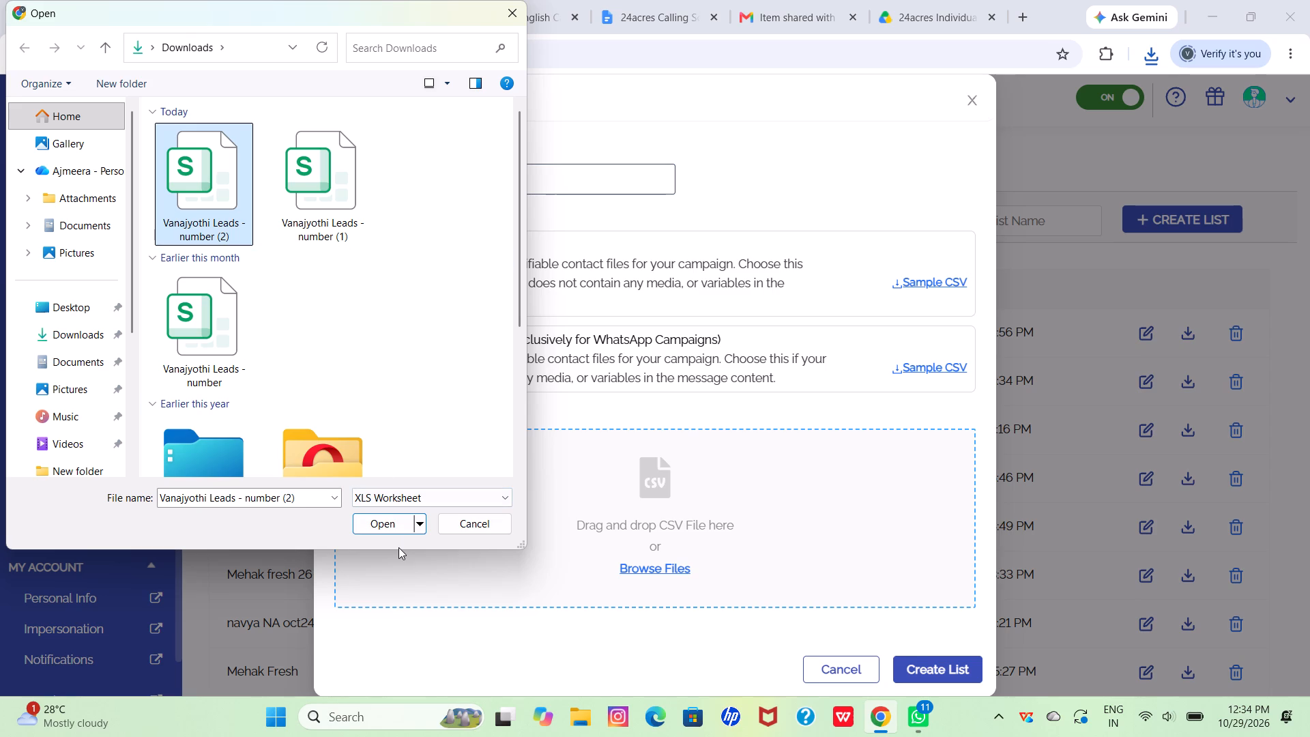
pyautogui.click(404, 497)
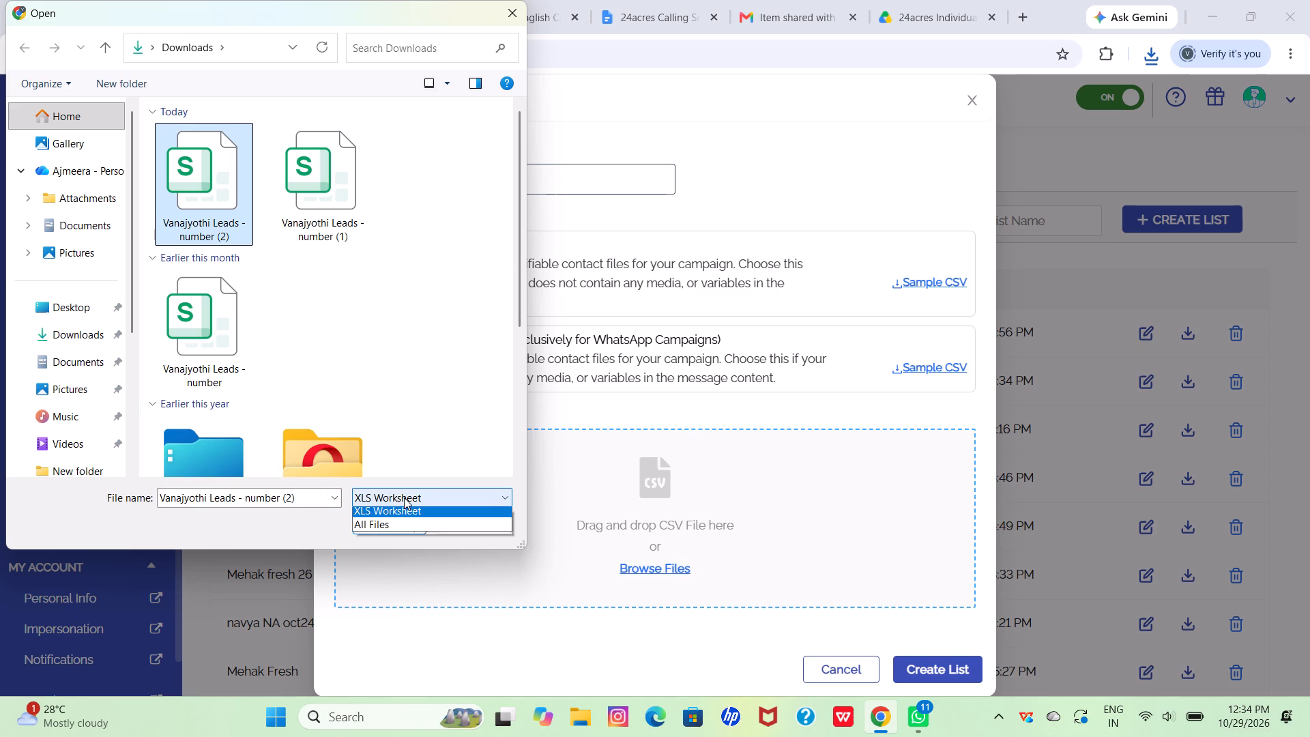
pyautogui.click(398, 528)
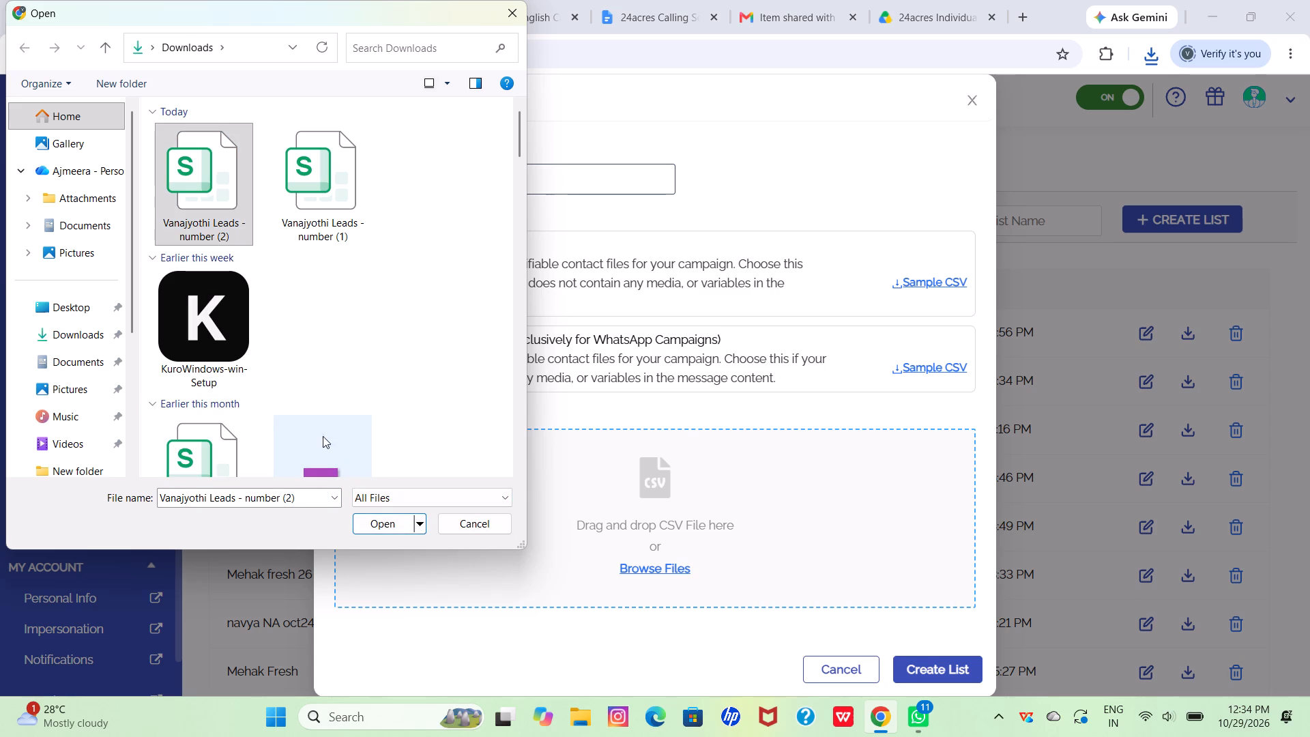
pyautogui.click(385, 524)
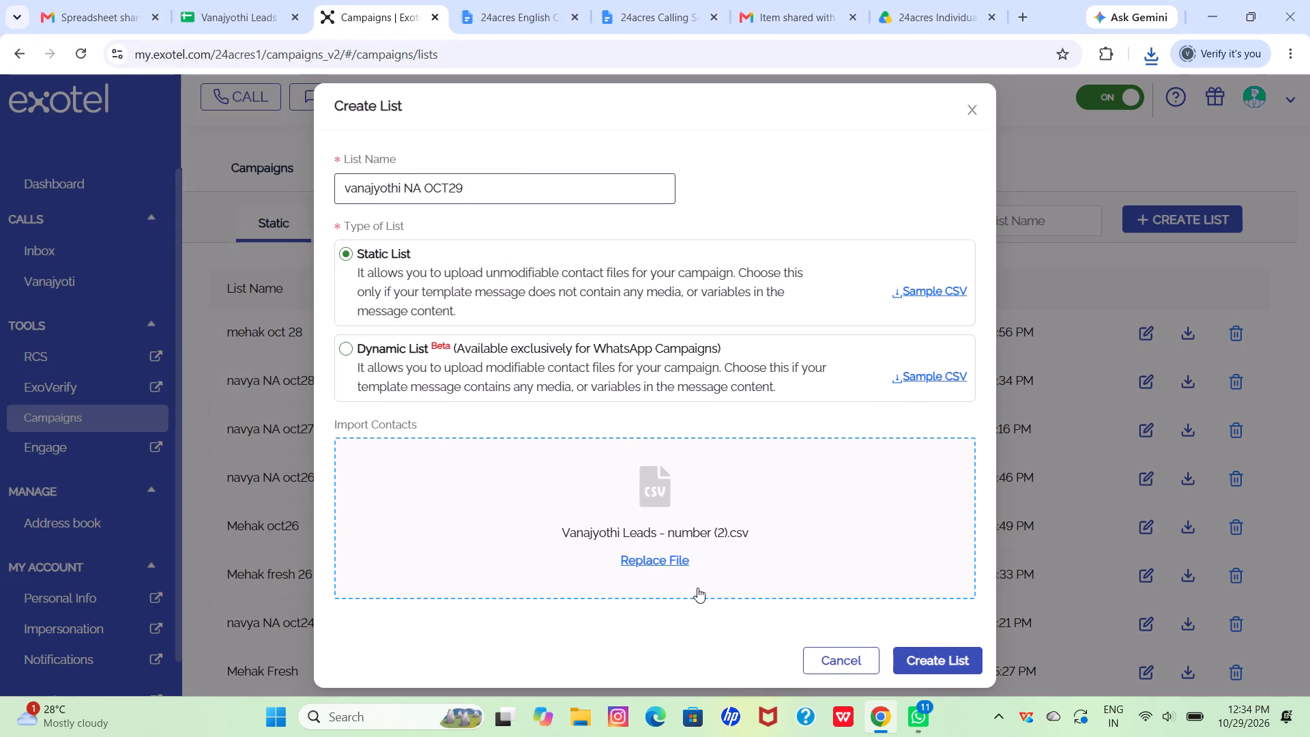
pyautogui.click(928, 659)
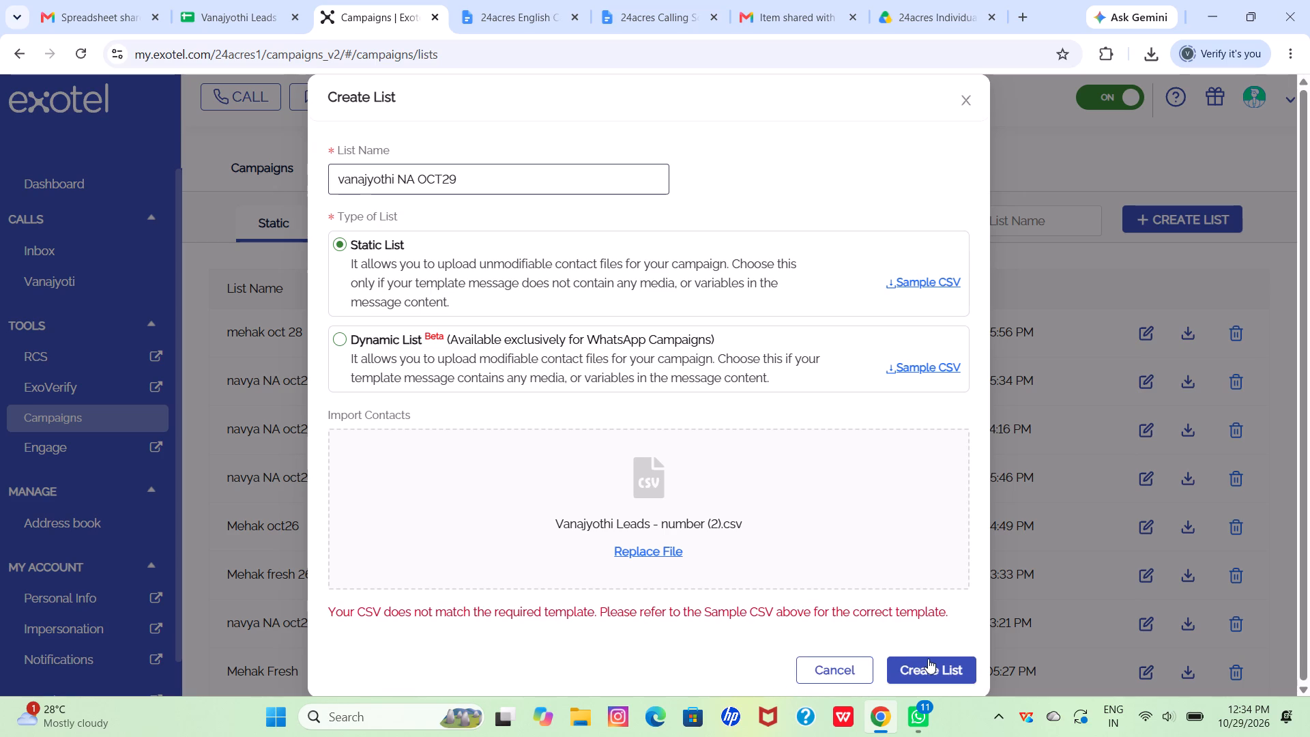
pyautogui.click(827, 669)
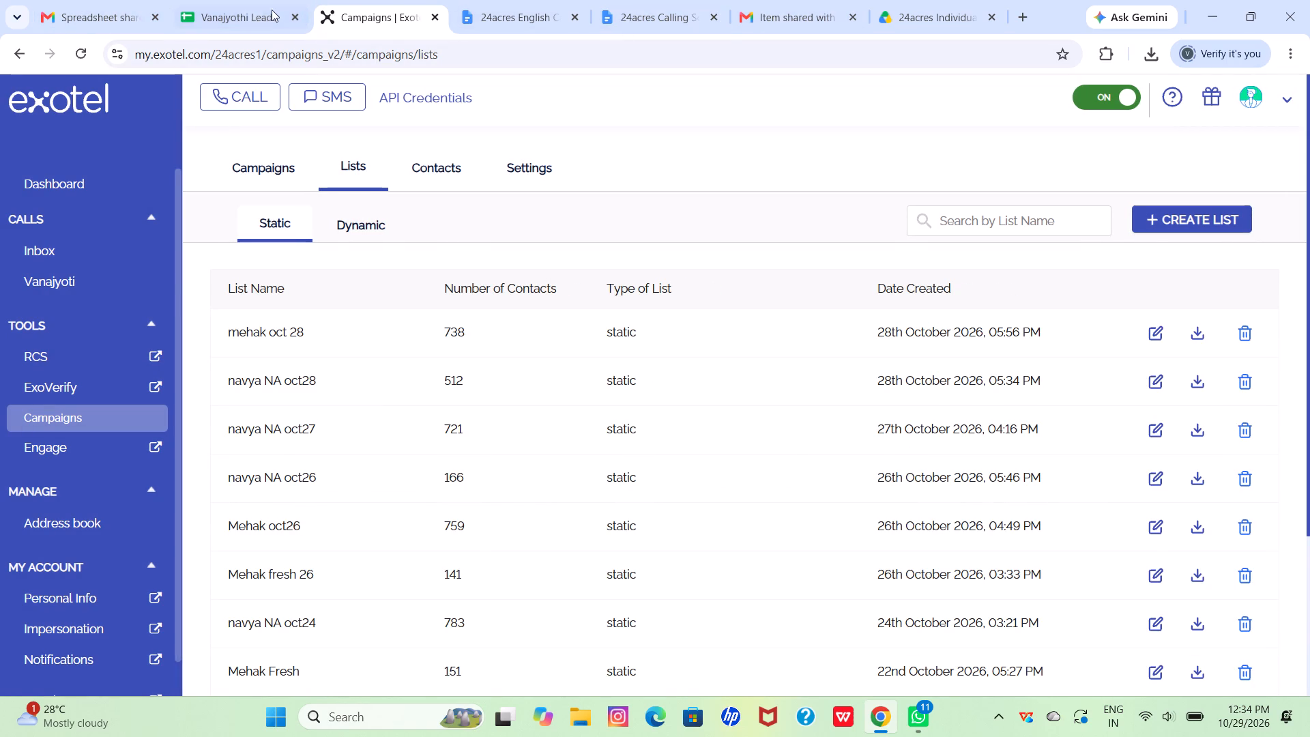
# Switch to the Vanajyothi Leads spreadsheet and replace the header in cell A1 of the number sheet with "numbers".
pyautogui.click(231, 4)
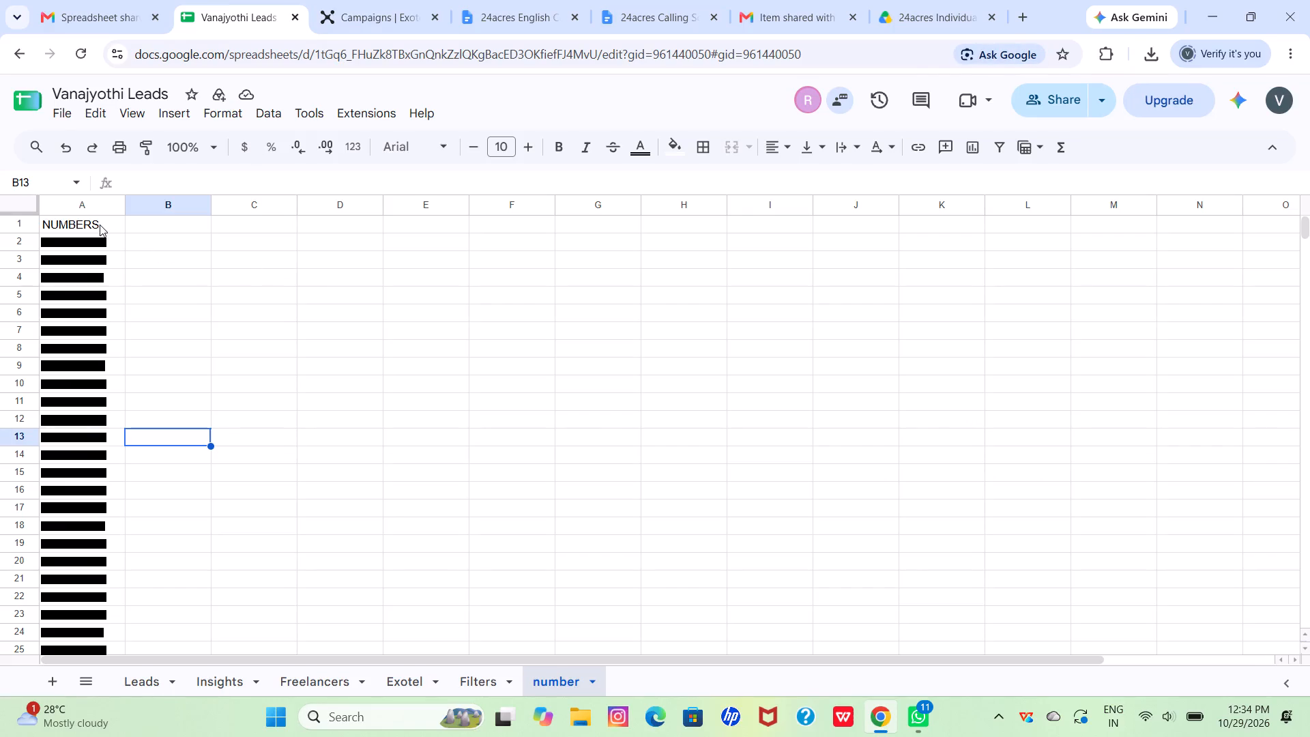
pyautogui.click(99, 224)
pyautogui.press('BackSpace')
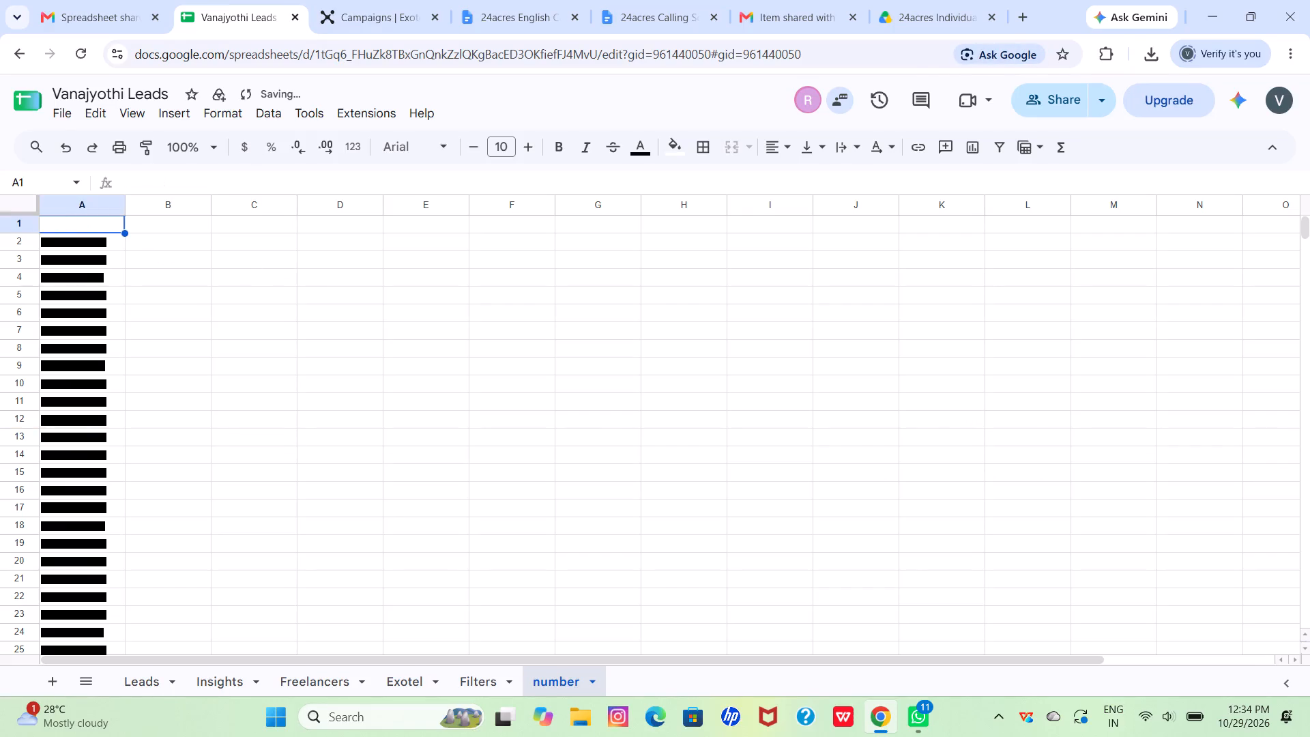
pyautogui.write('numbers')
pyautogui.click(112, 307)
# Clear the contents of the pink-shaded cells B31:B39 on the number sheet.
pyautogui.scroll(1, 112, 307)
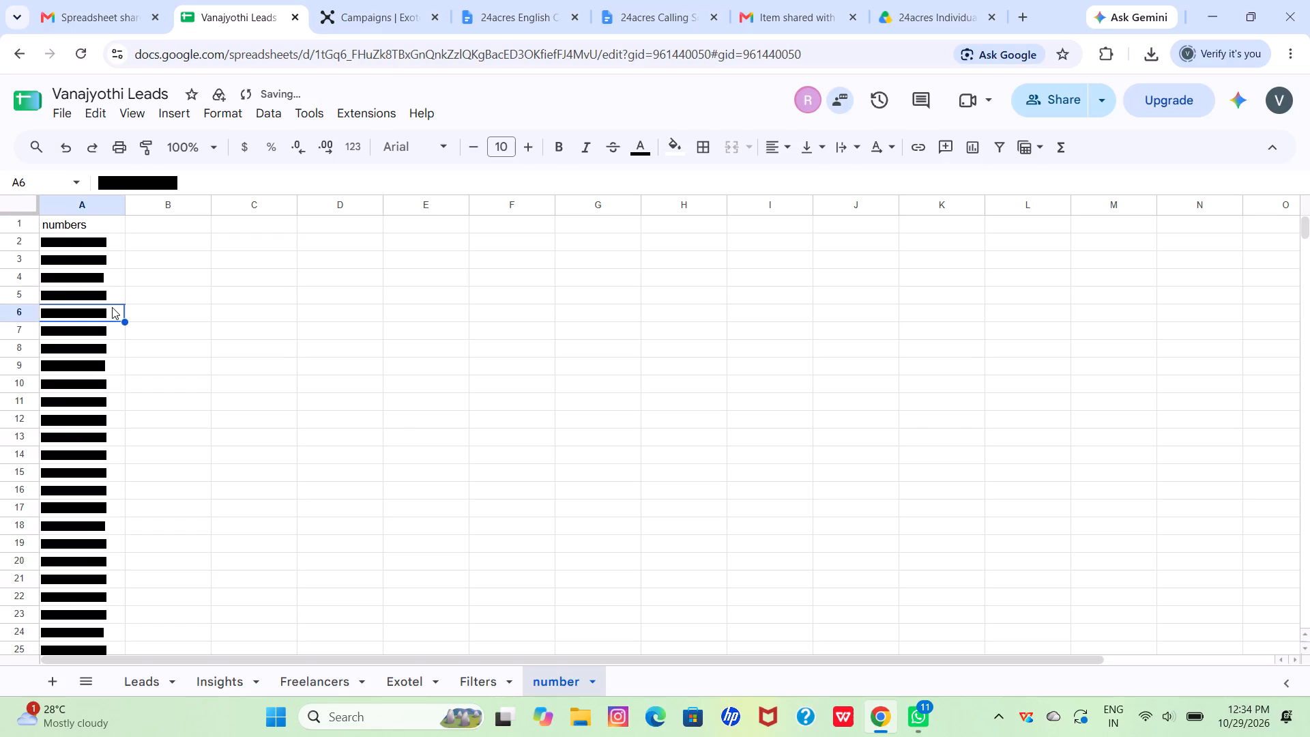
pyautogui.scroll(1, 112, 307)
pyautogui.scroll(-5, 112, 307)
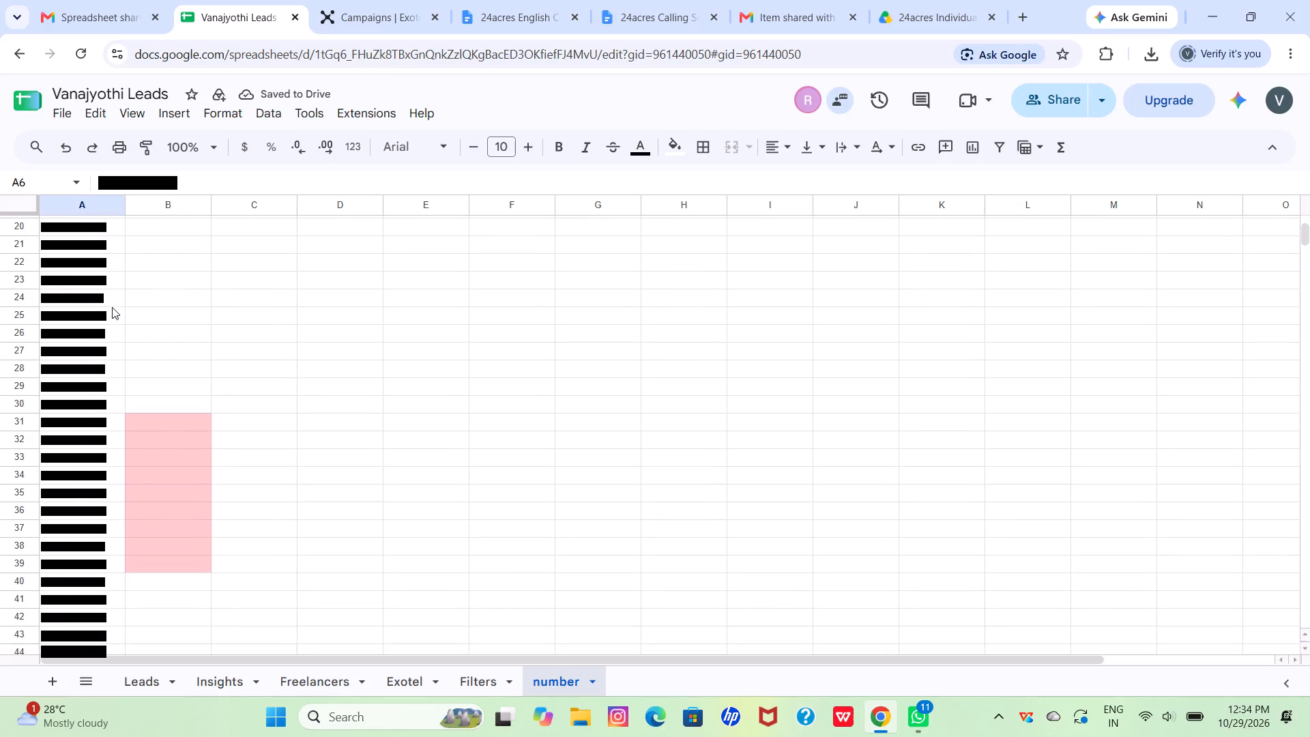
pyautogui.click(163, 436)
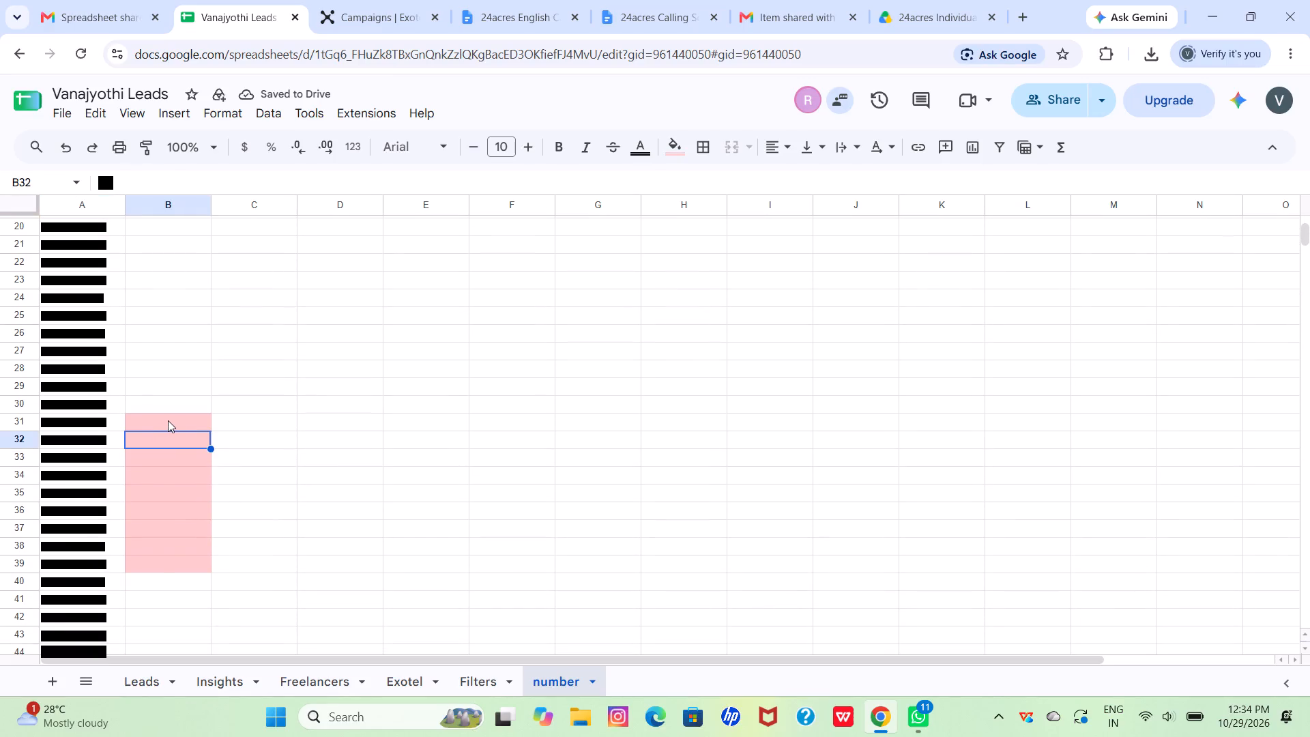
pyautogui.click(168, 420)
pyautogui.press('BackSpace')
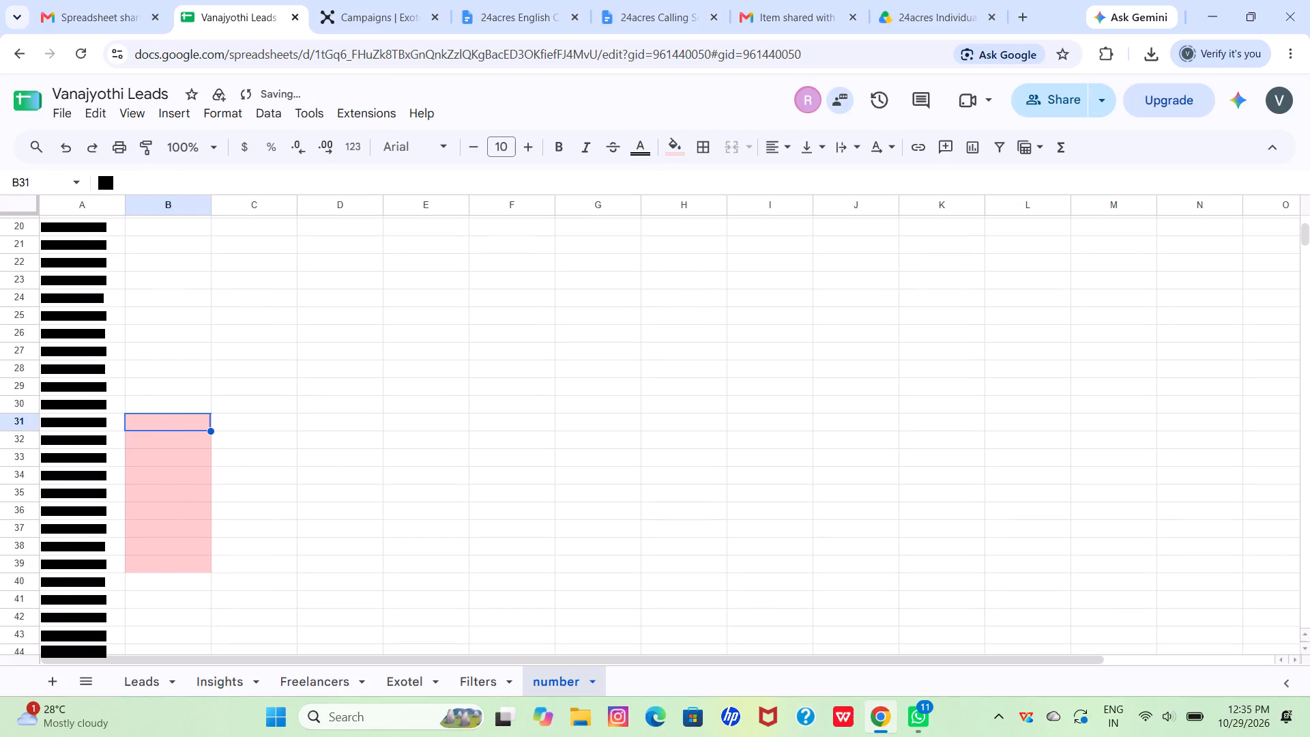
pyautogui.click(169, 431)
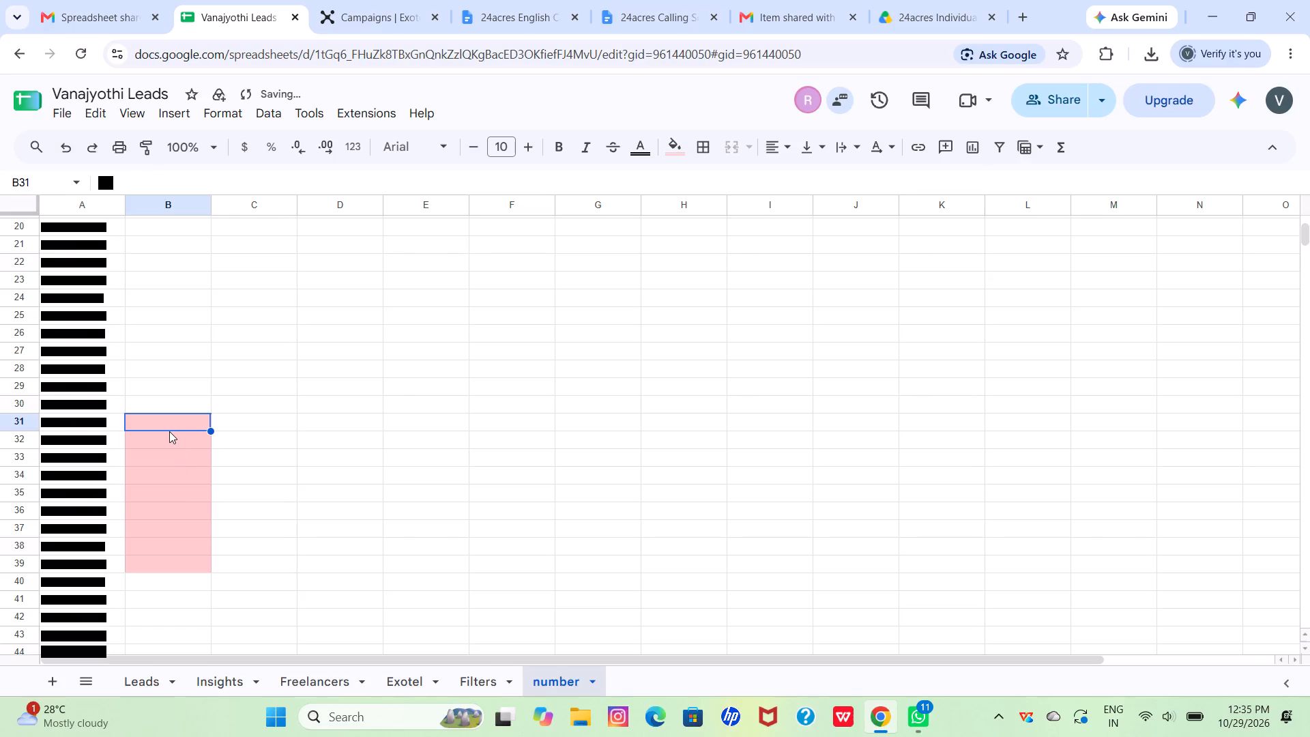
pyautogui.click(160, 424)
pyautogui.moveTo(160, 424); pyautogui.dragTo(162, 541)
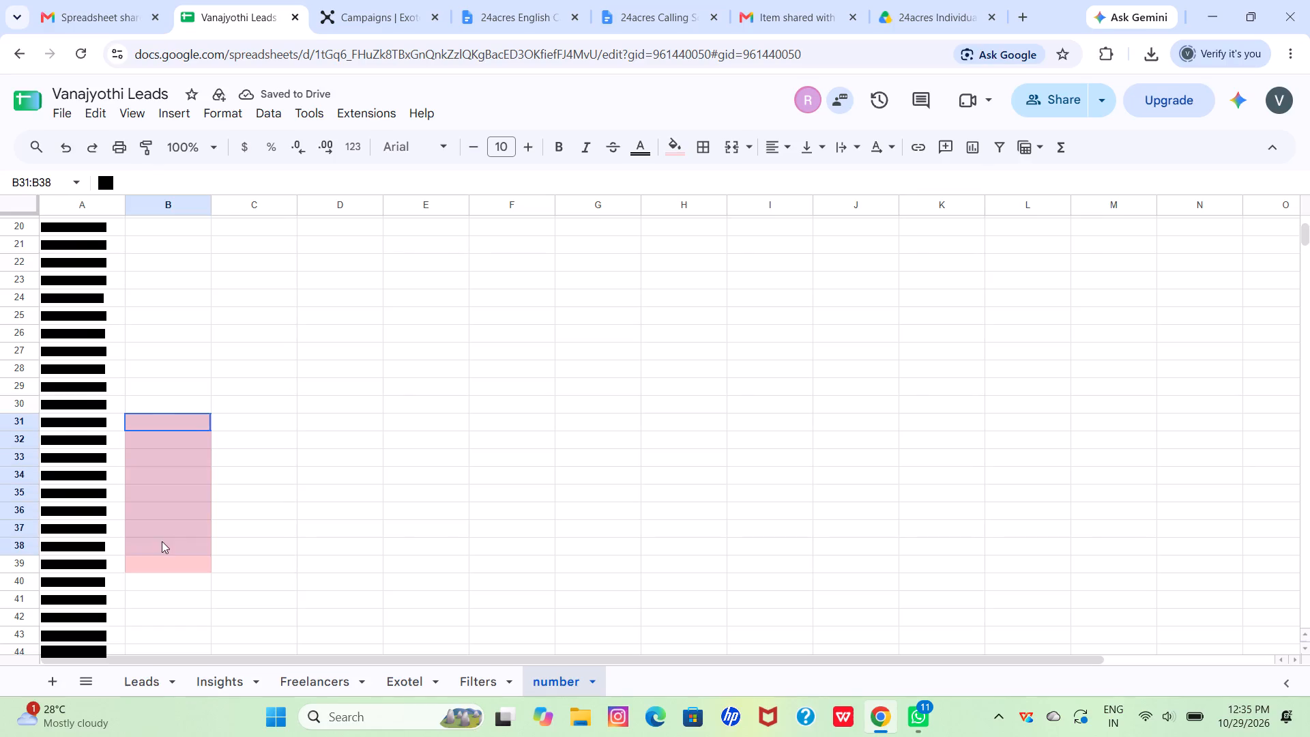
pyautogui.moveTo(162, 541); pyautogui.dragTo(162, 570)
pyautogui.press('Delete')
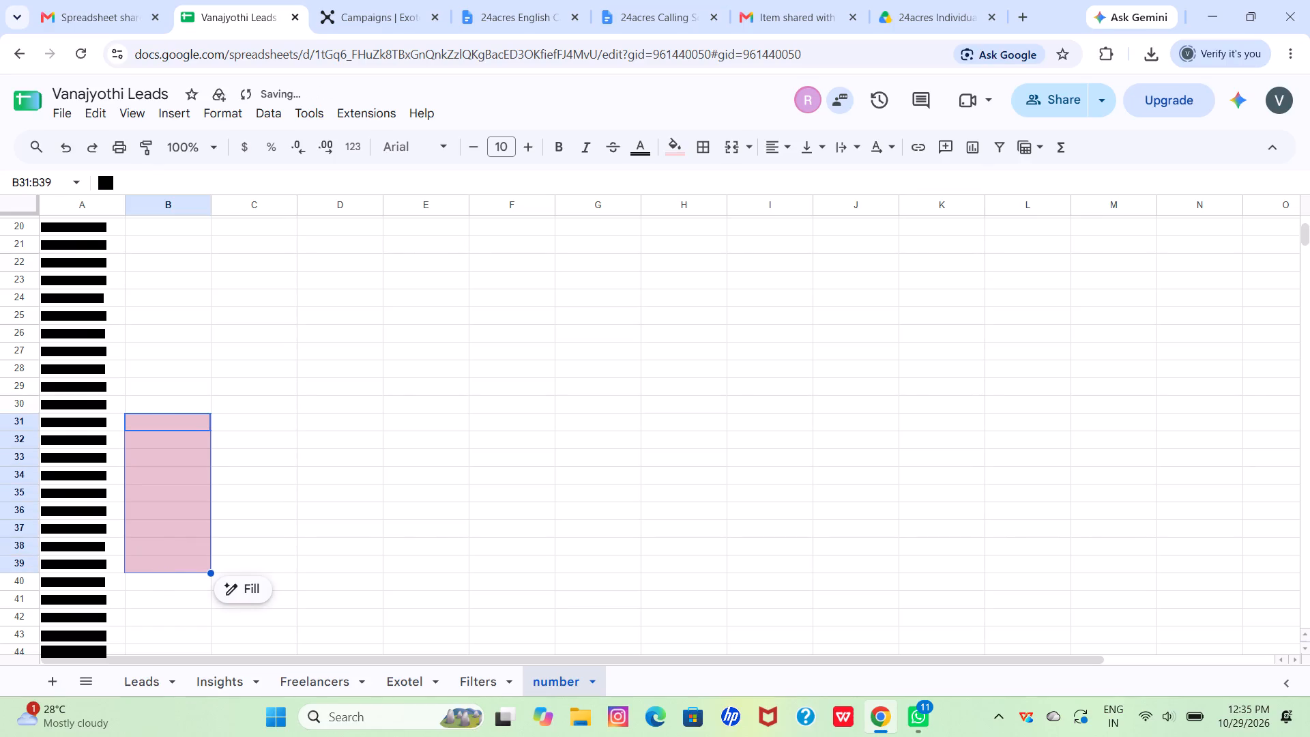
# Look through the number sheet from the cleared cells B31:B39 down to the end of the list for leftover entries.
pyautogui.click(257, 586)
pyautogui.click(302, 482)
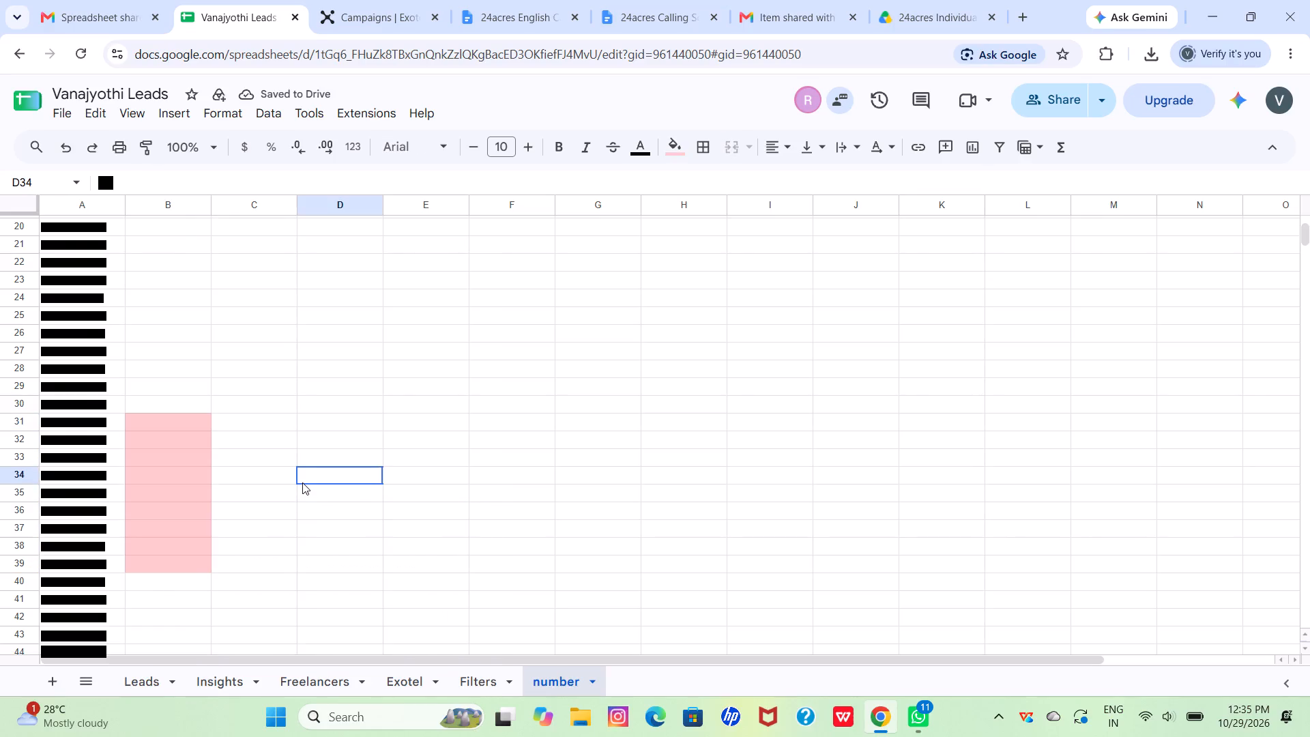
pyautogui.scroll(-4, 81, 448)
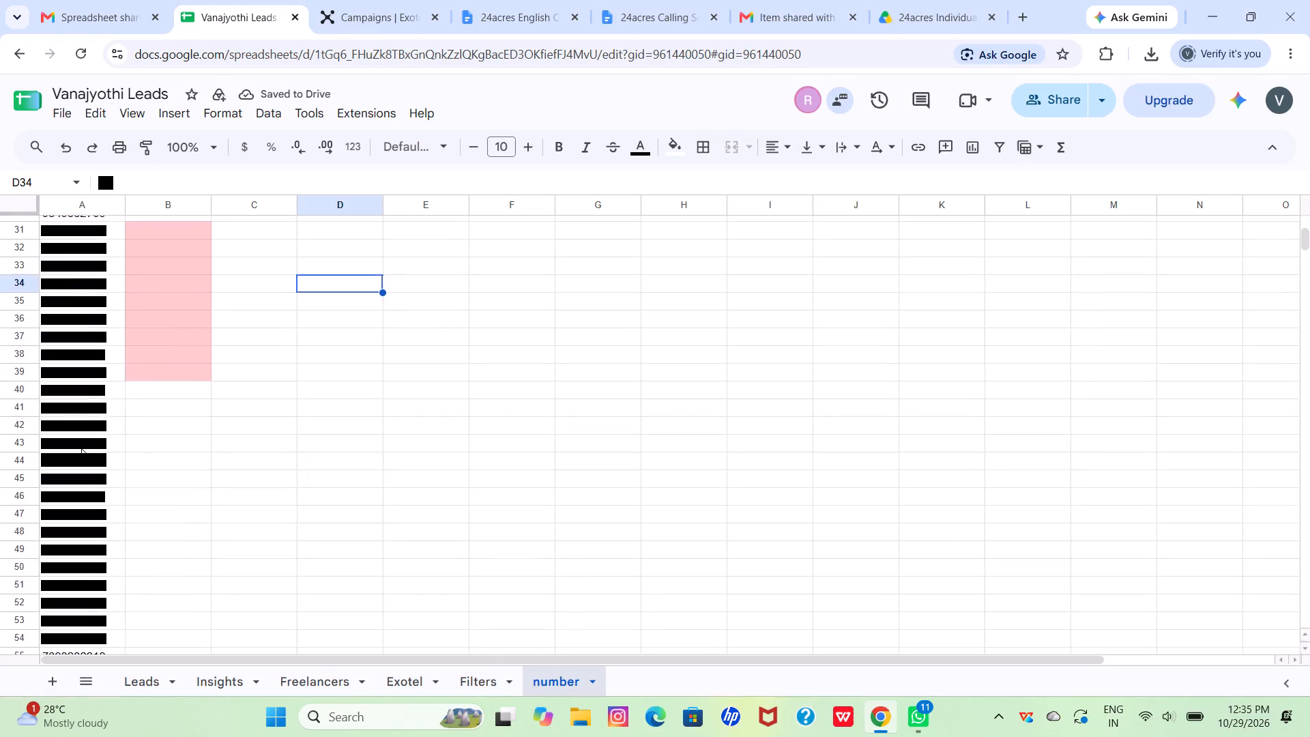
pyautogui.scroll(-8, 81, 448)
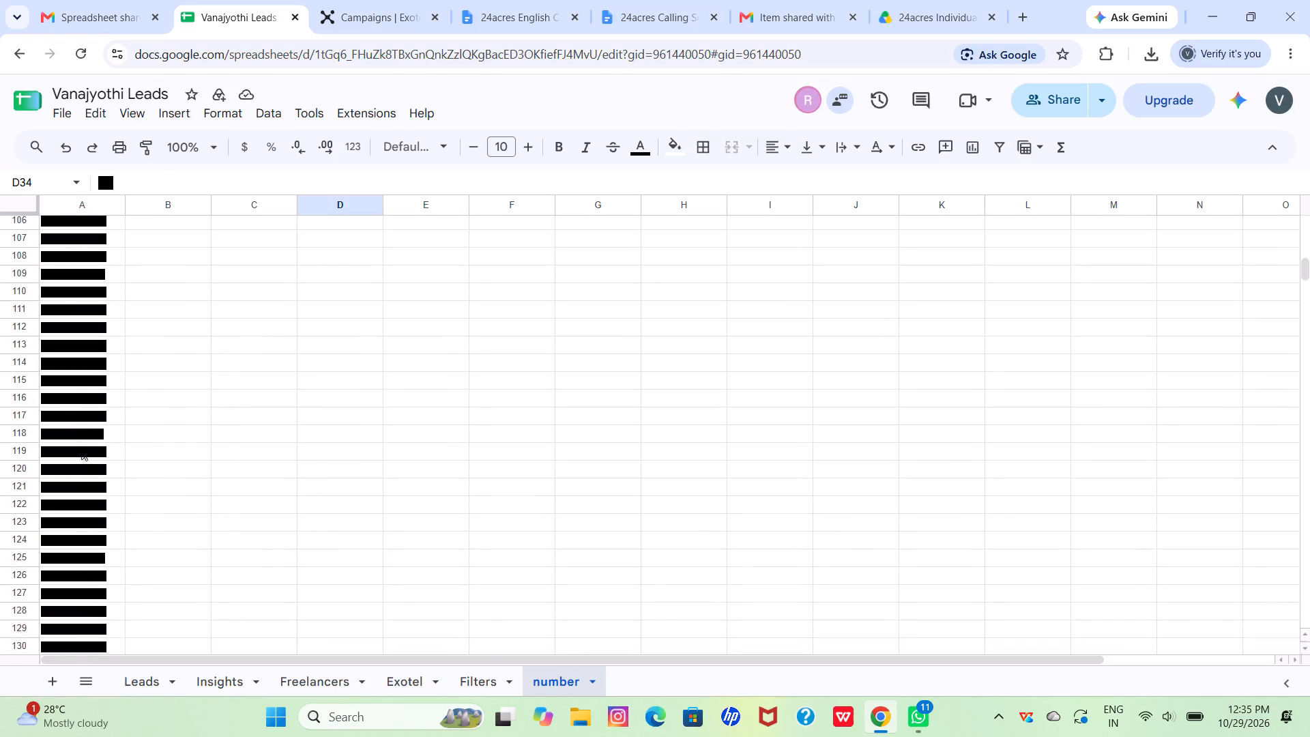
pyautogui.scroll(-8, 81, 448)
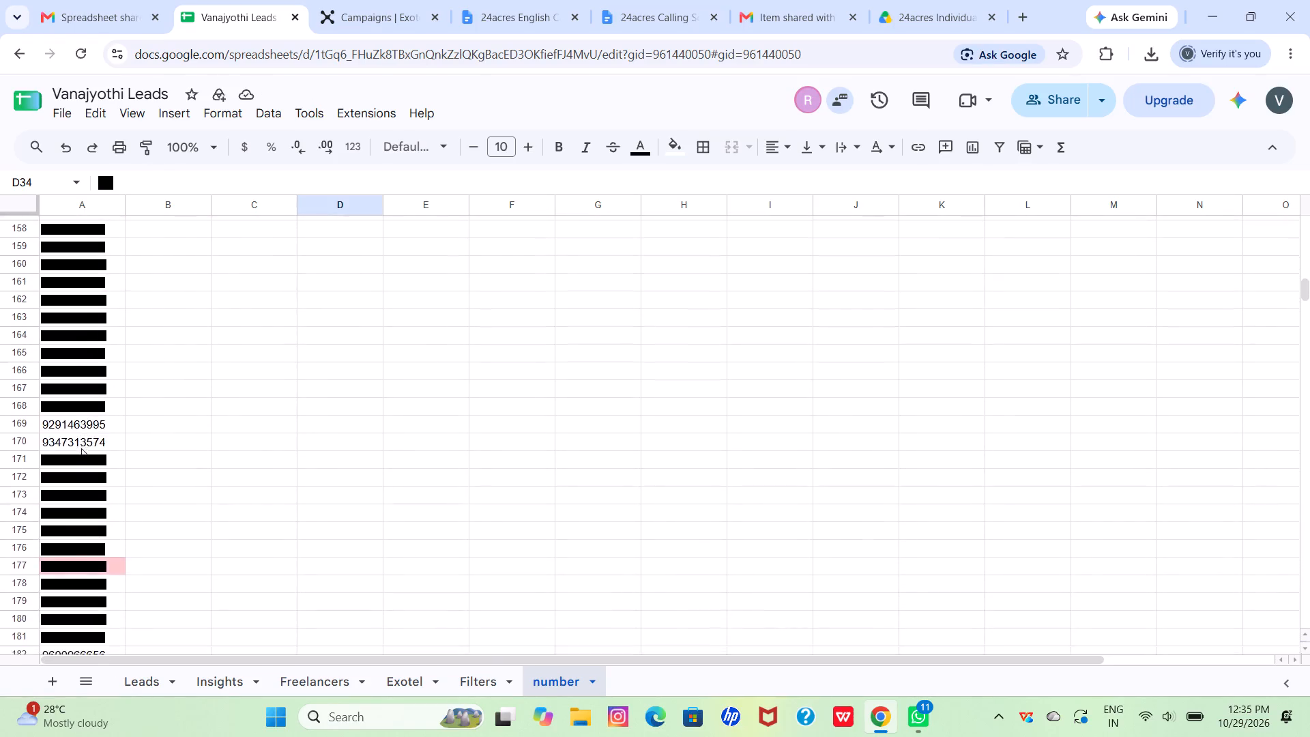
pyautogui.scroll(-2, 81, 448)
pyautogui.scroll(11, 81, 448)
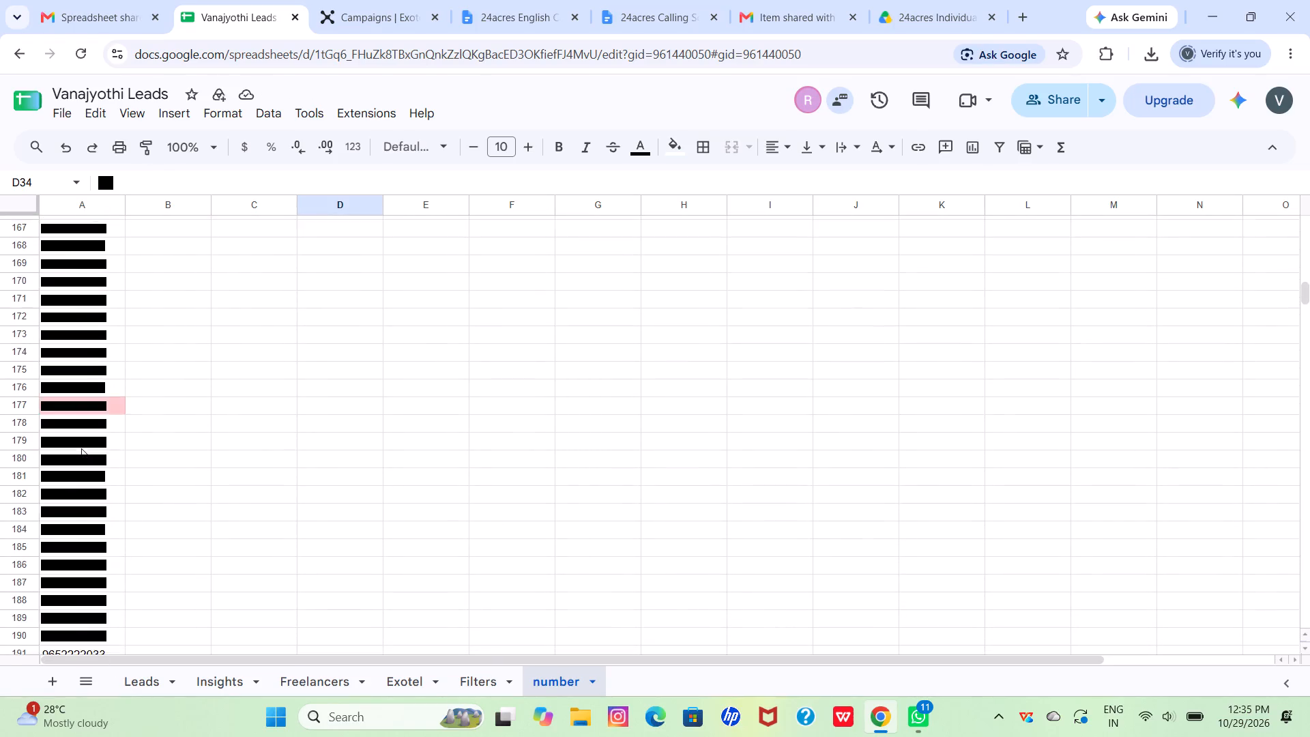
pyautogui.scroll(17, 81, 448)
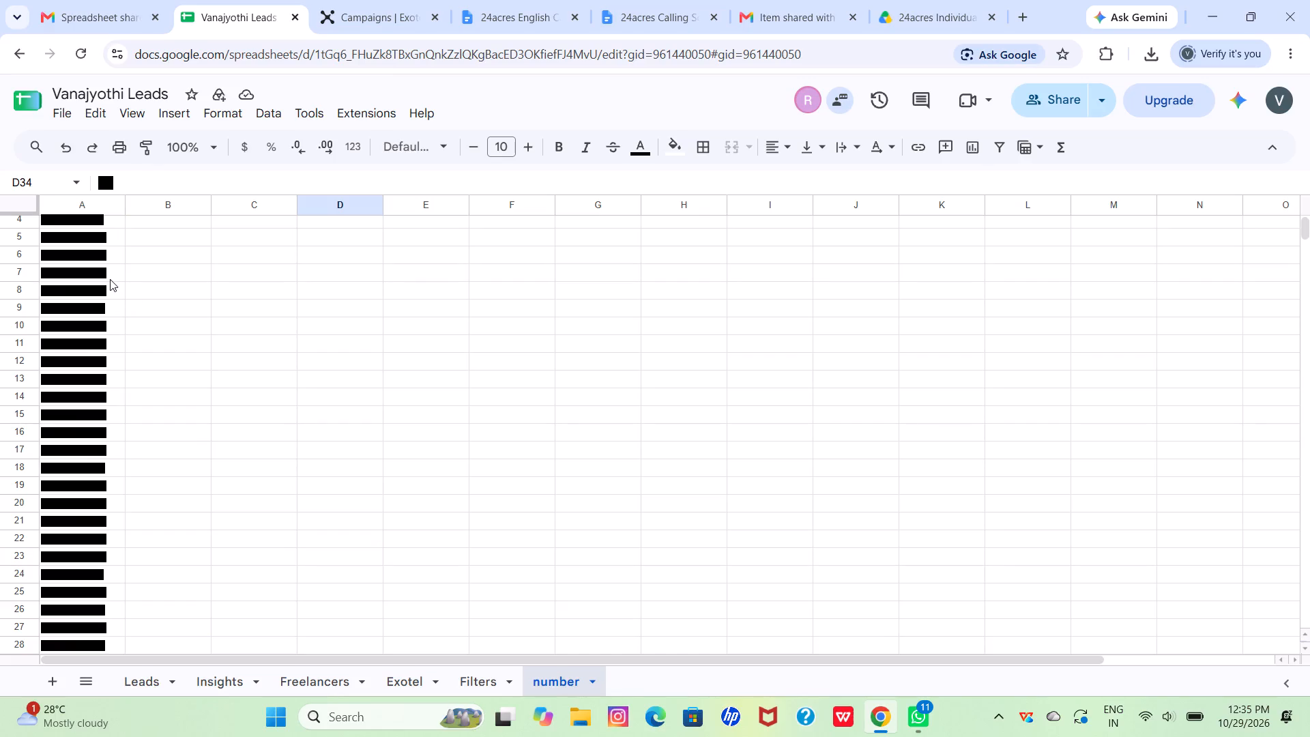
pyautogui.scroll(1, 110, 279)
# Download the number sheet as a Comma Separated Values (.csv) file.
pyautogui.click(59, 109)
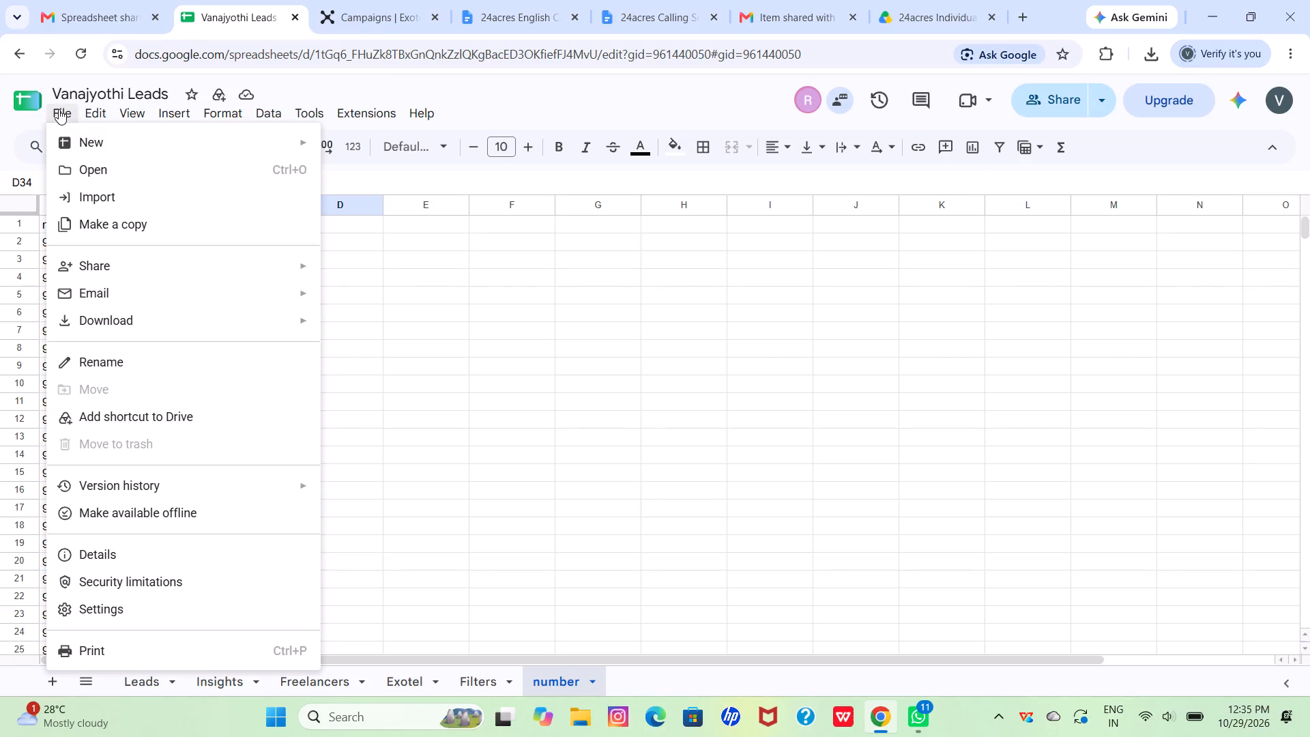
pyautogui.click(136, 317)
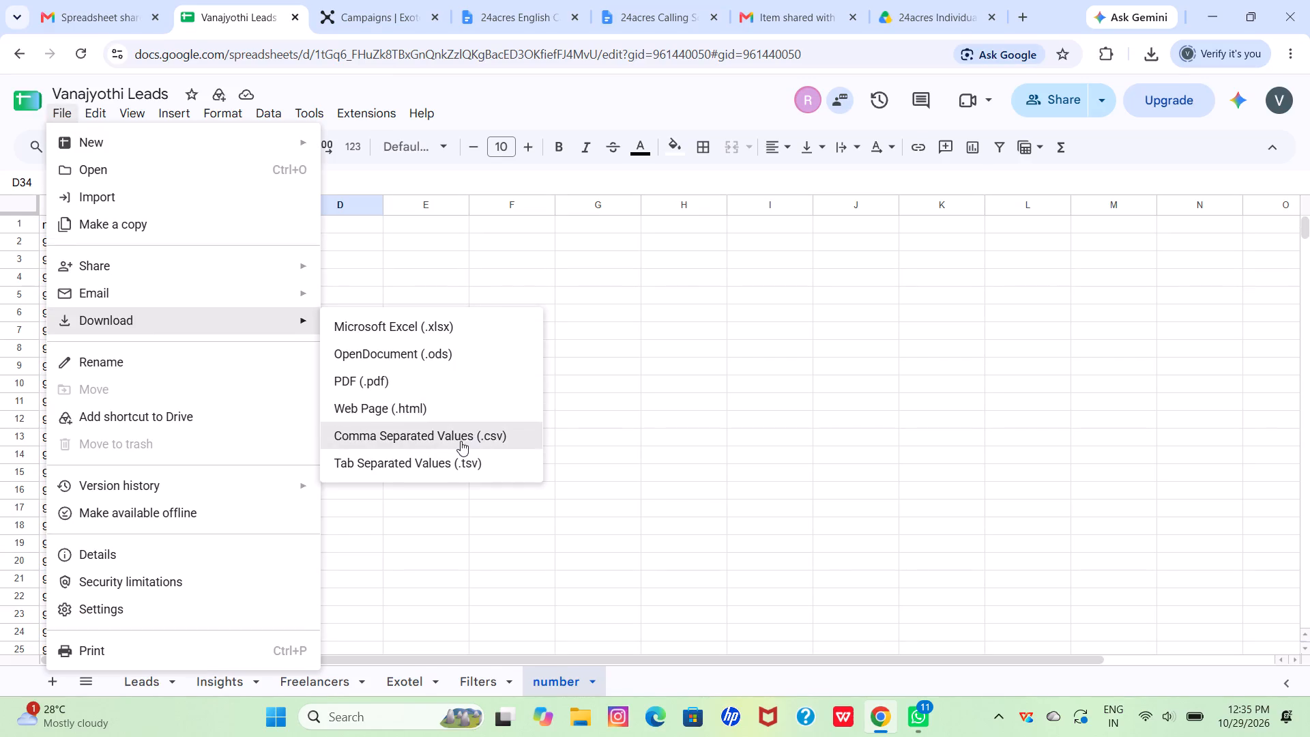
pyautogui.click(461, 441)
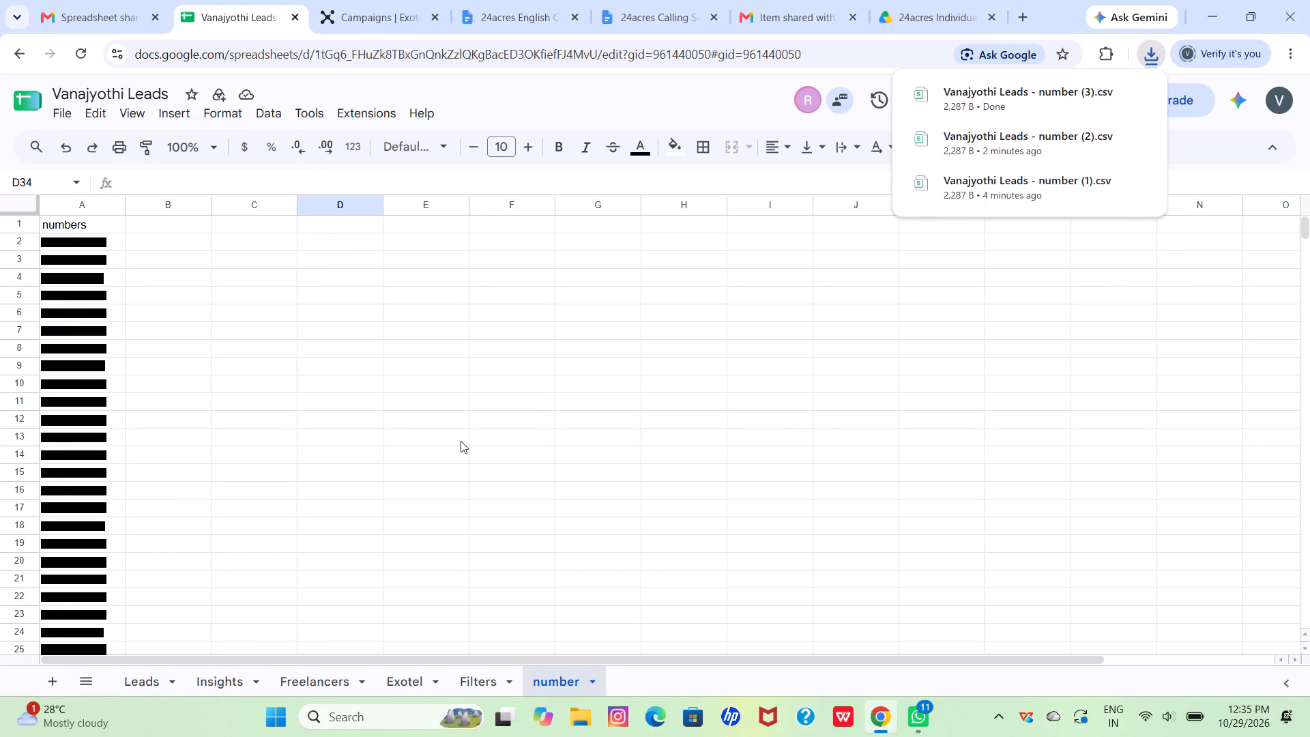
# Open the downloaded "Vanajyothi Leads - number (3).csv" in WPS Office and review its numbers column through to the last entry.
pyautogui.doubleClick(980, 115)
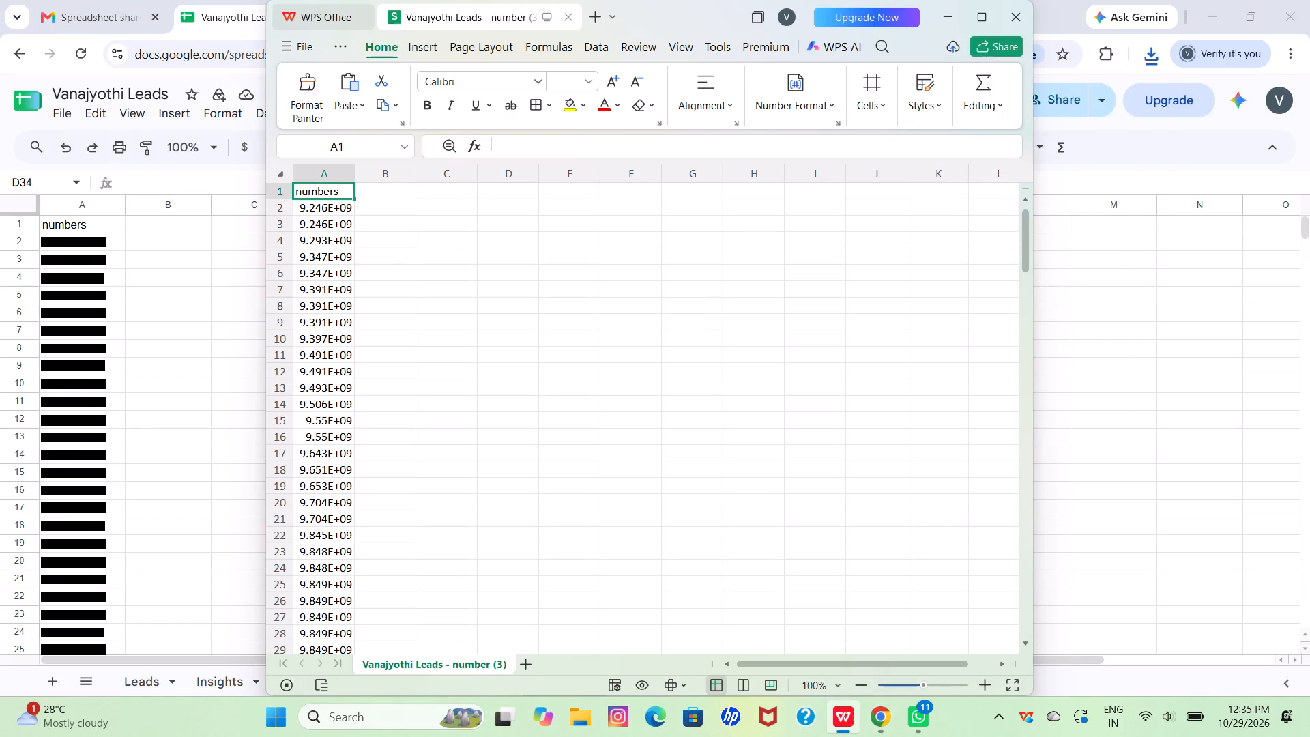
pyautogui.scroll(-10, 607, 319)
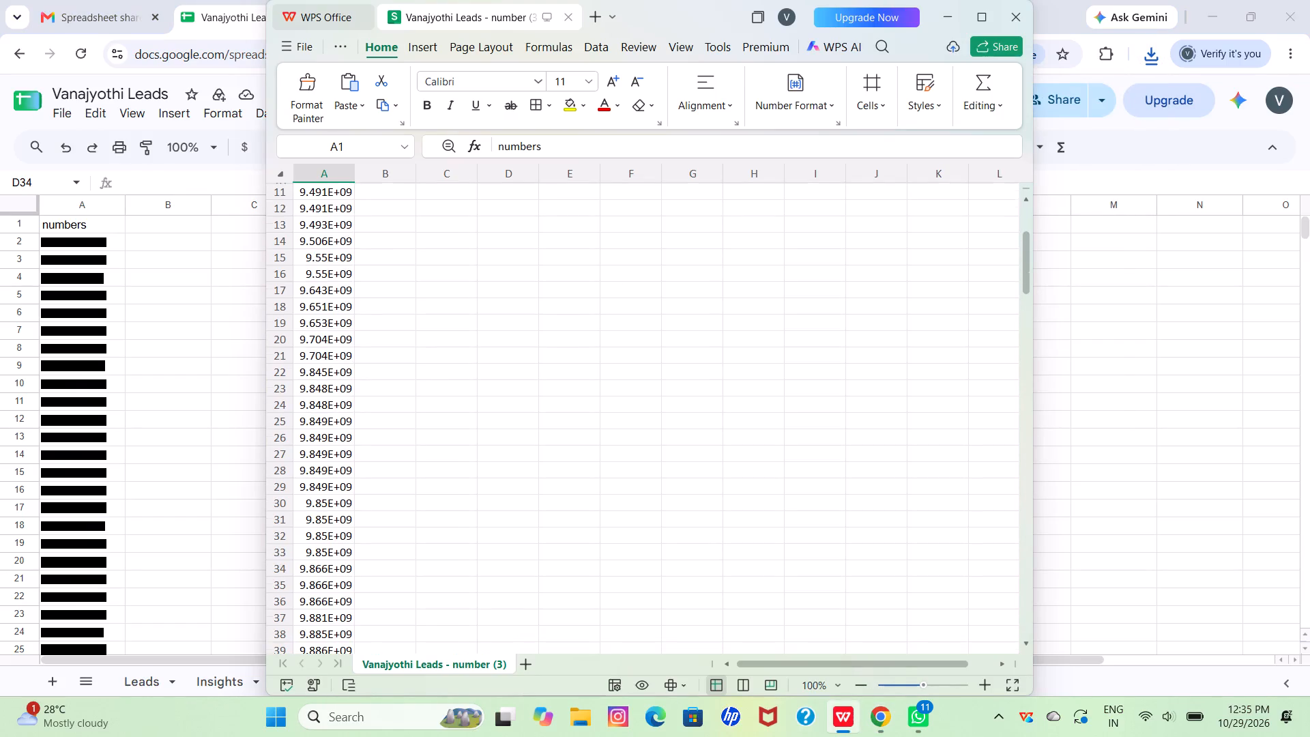
pyautogui.click(326, 369)
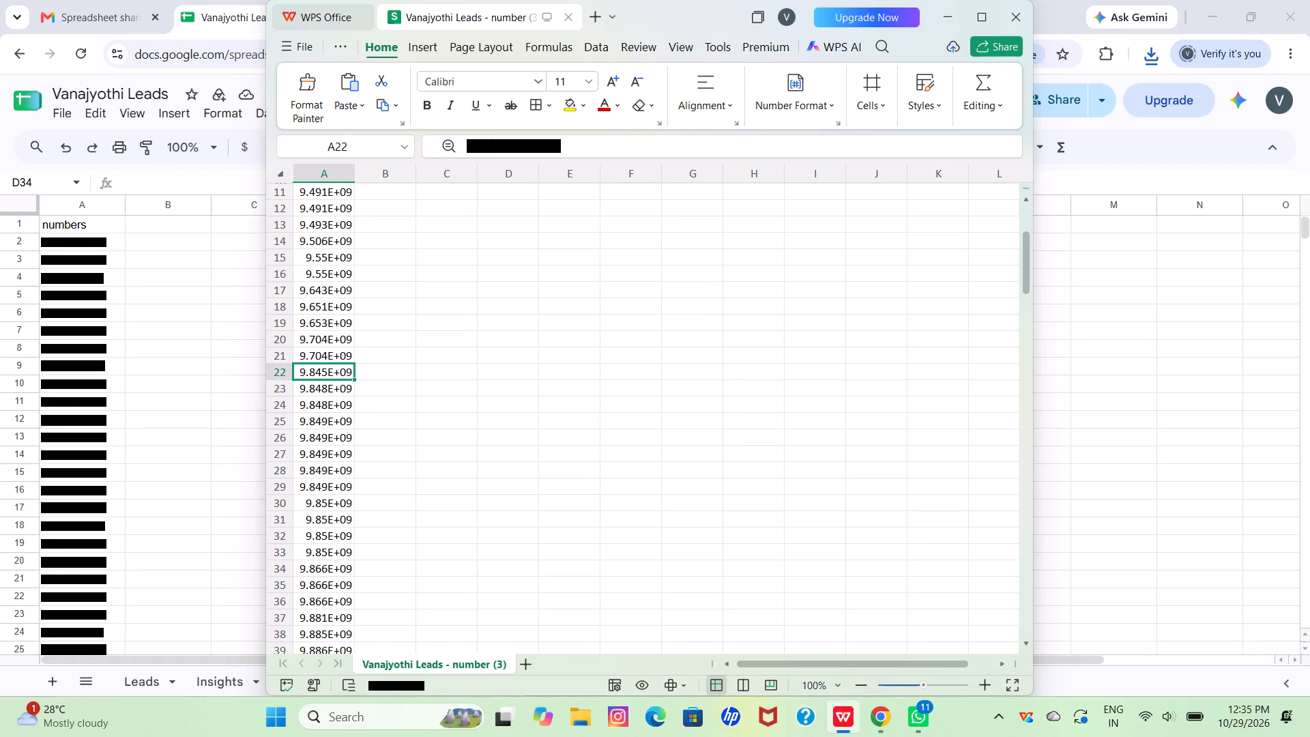
pyautogui.scroll(-8, 443, 442)
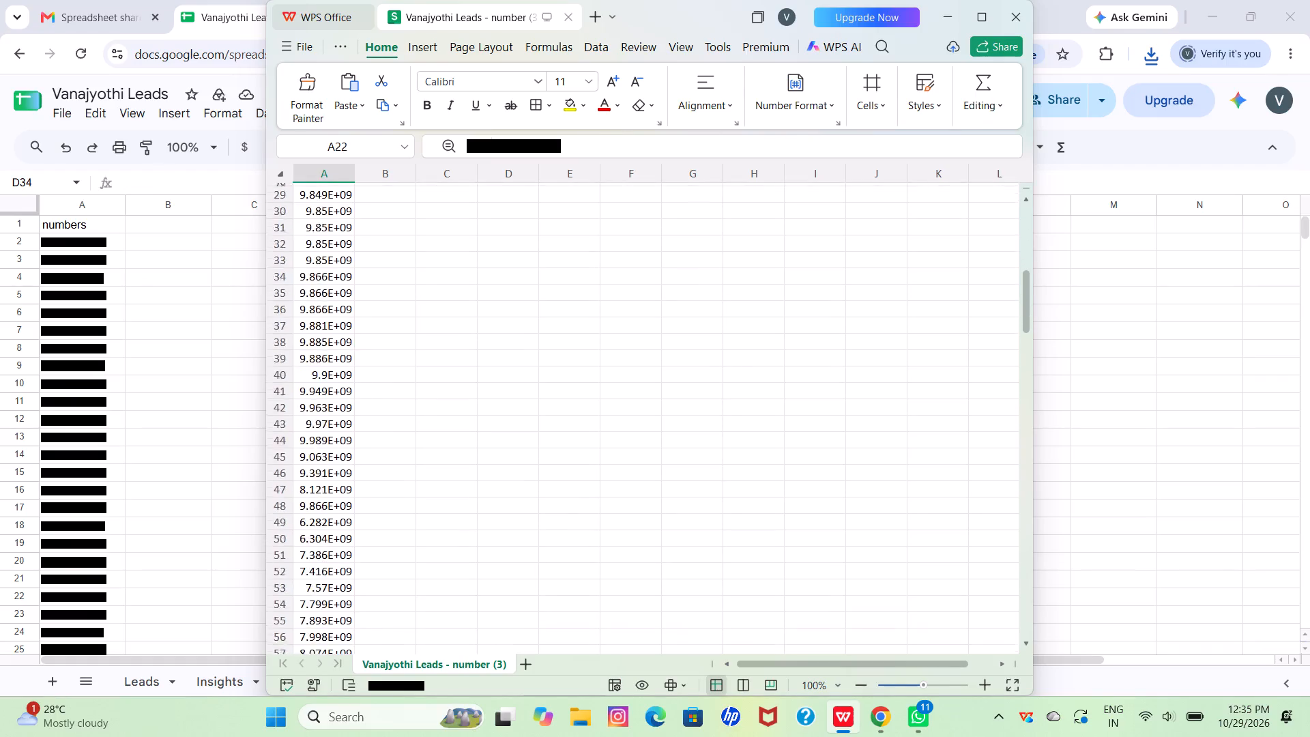
pyautogui.scroll(-14, 443, 442)
pyautogui.scroll(4, 443, 442)
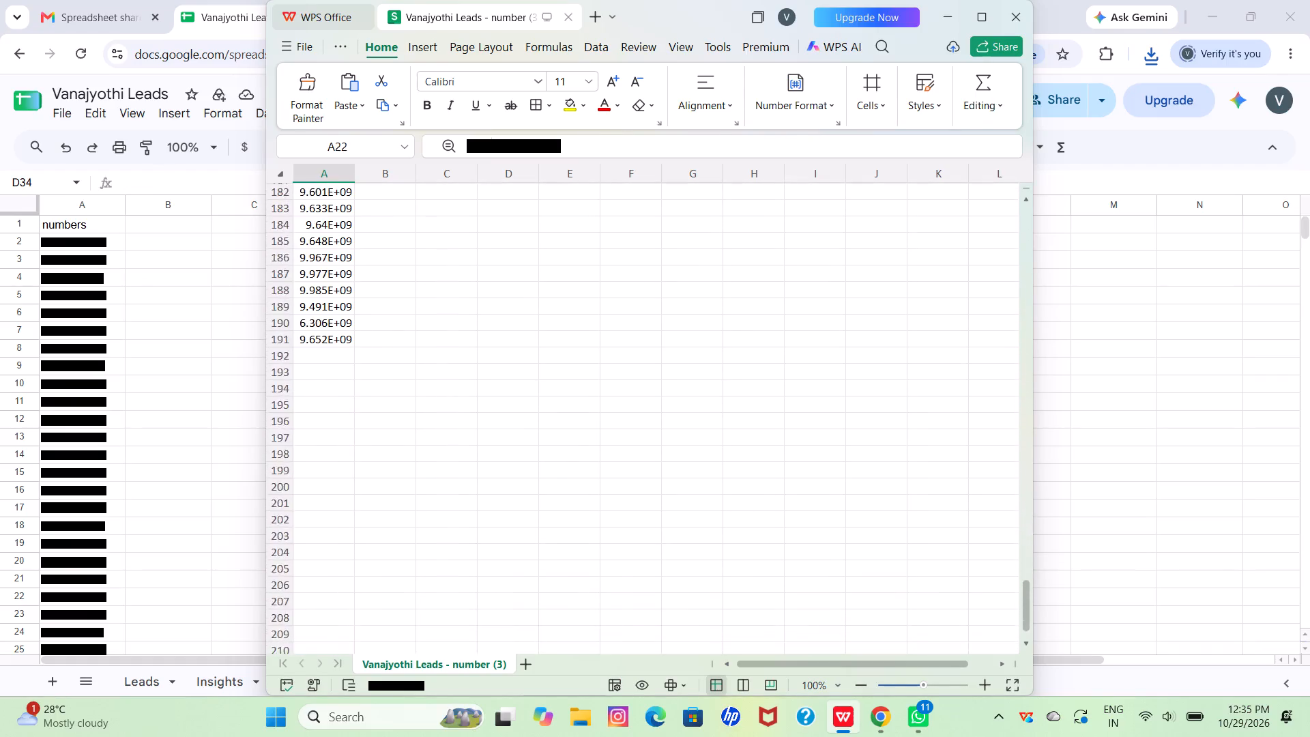
pyautogui.scroll(3, 443, 442)
# Switch to the Exotel Lists page in Chrome and start a new static list named "vanajyothi NAoct29".
pyautogui.click(1066, 264)
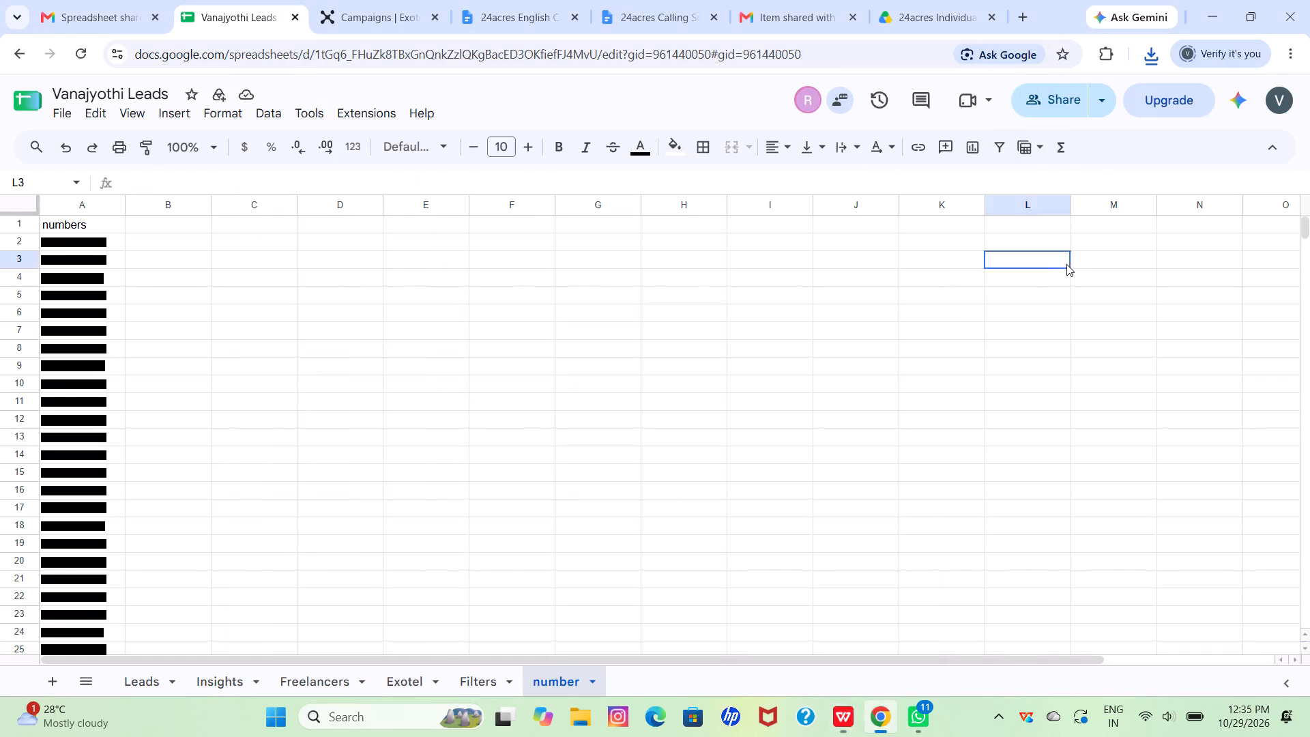
pyautogui.click(386, 0)
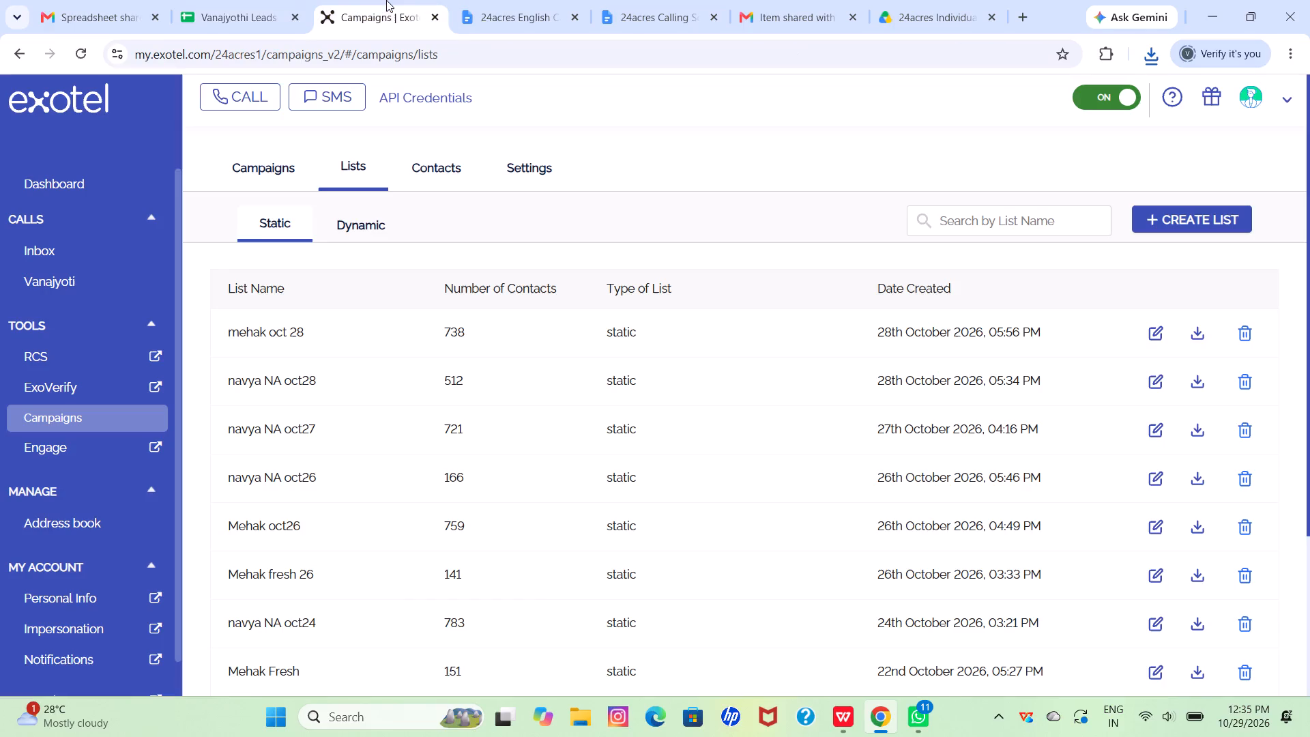
pyautogui.click(1169, 225)
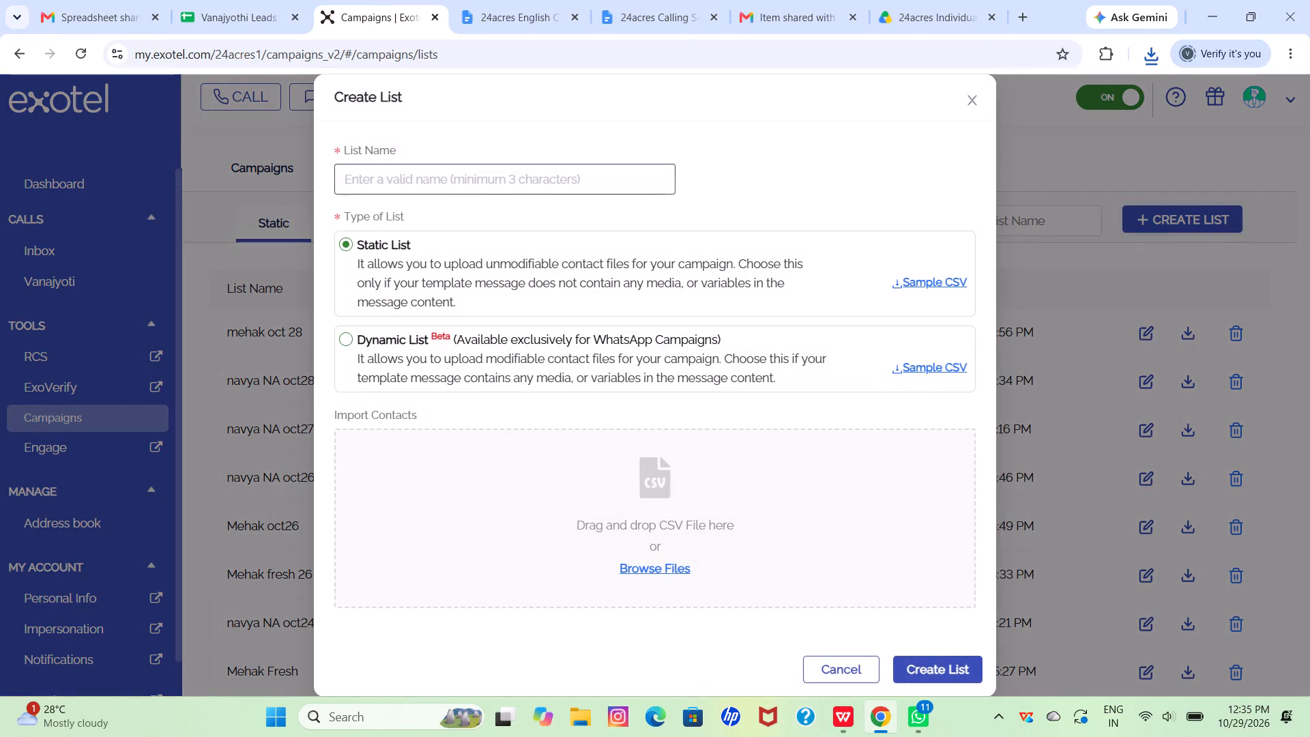
pyautogui.click(467, 175)
pyautogui.click(458, 218)
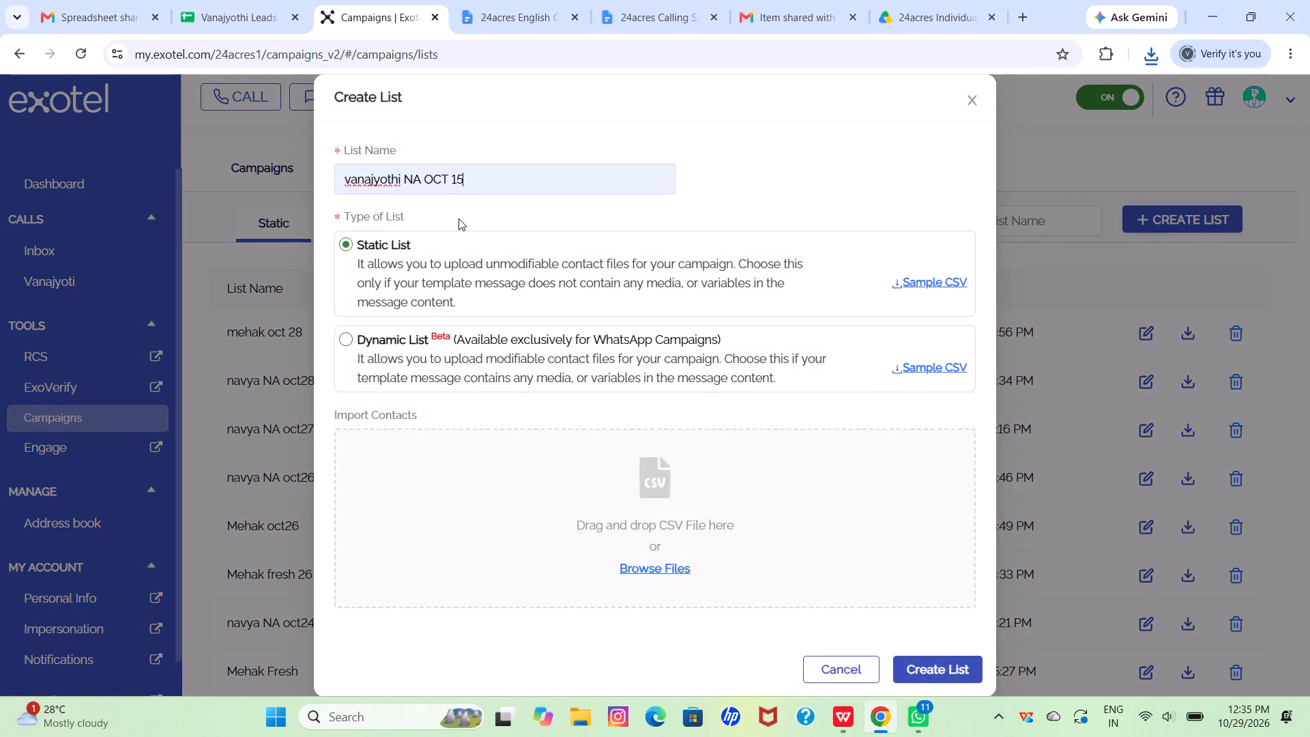
pyautogui.press('BackSpace')
pyautogui.press('BackSpace')
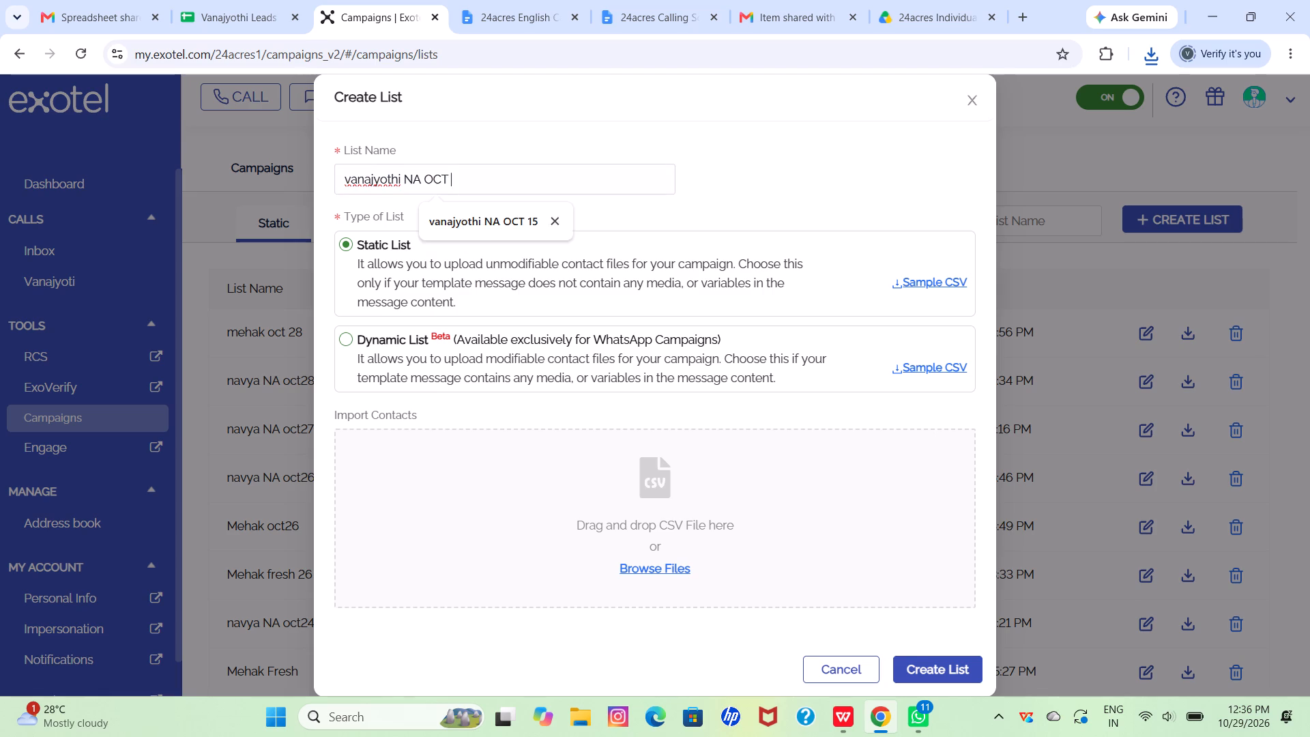
pyautogui.press('BackSpace')
pyautogui.press('BackSpace')
pyautogui.press('BackSpace')
pyautogui.press('BackSpace')
pyautogui.press('BackSpace')
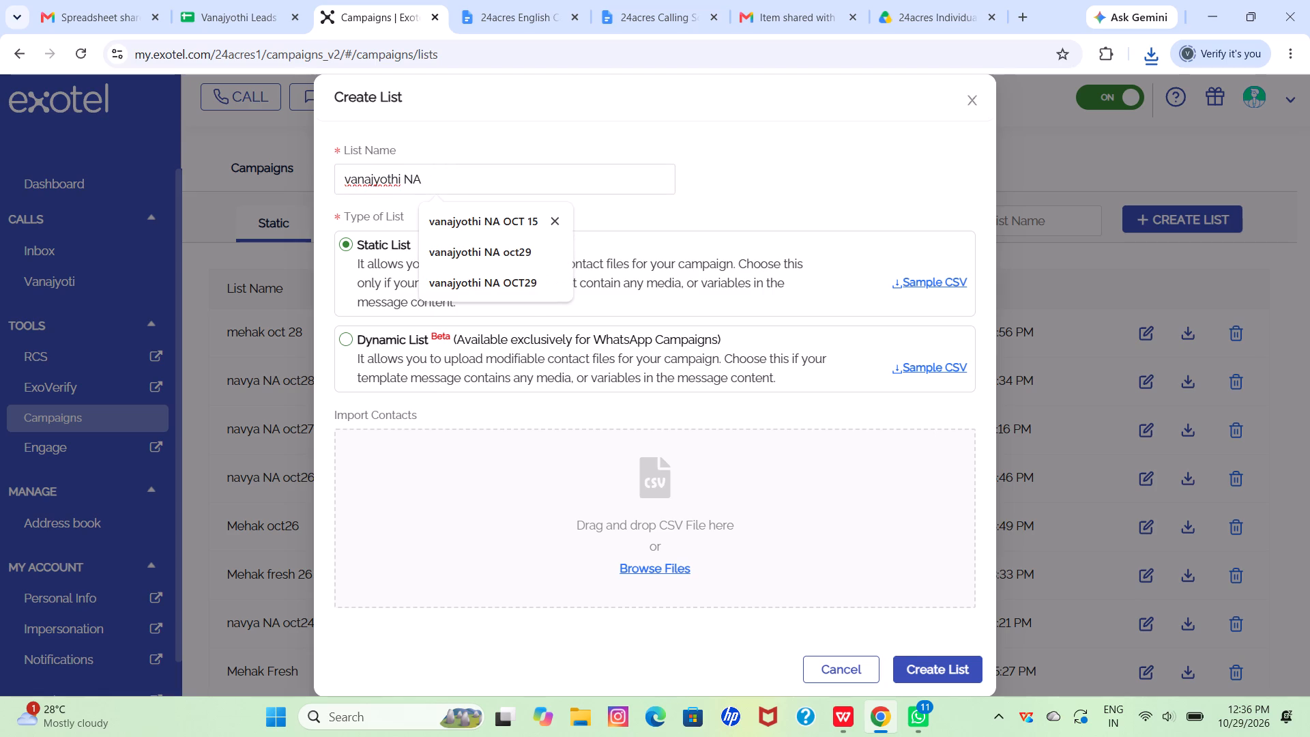
pyautogui.write('oct29')
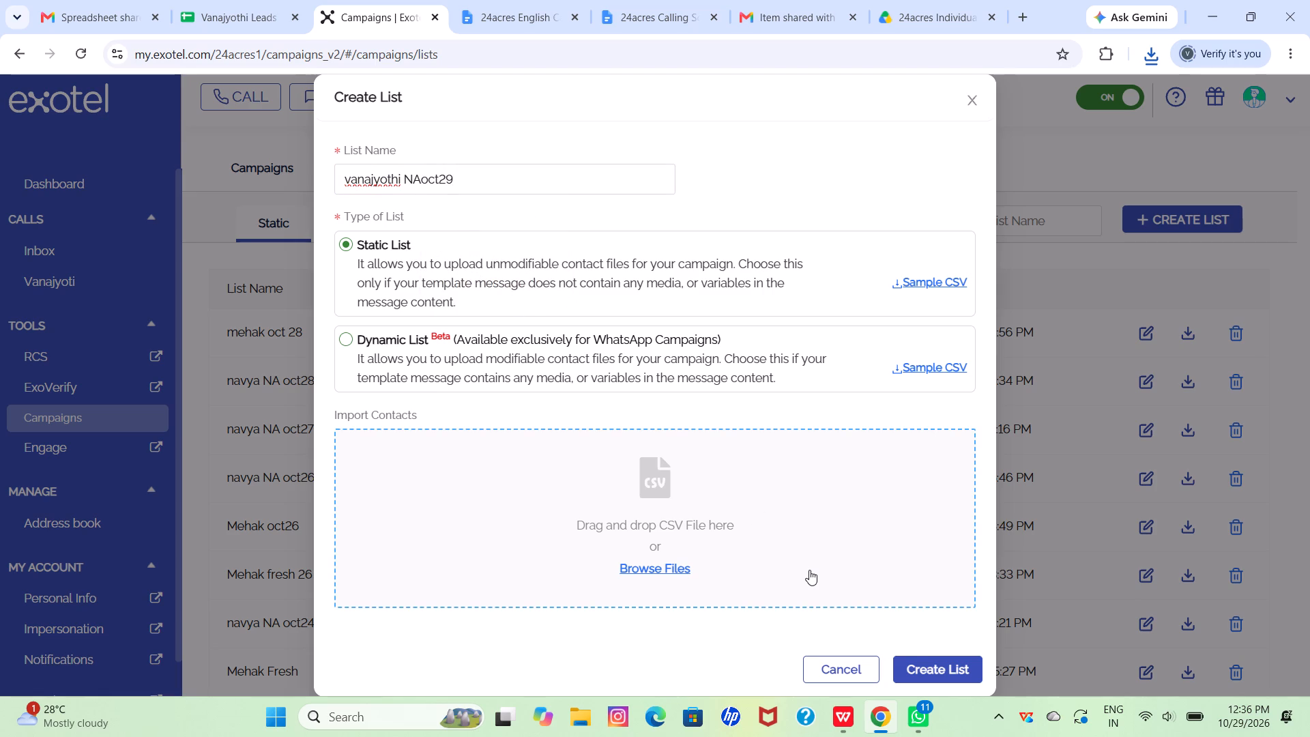
# Attach "Vanajyothi Leads - number (3)" from Downloads as the contacts file and submit the new list.
pyautogui.click(678, 568)
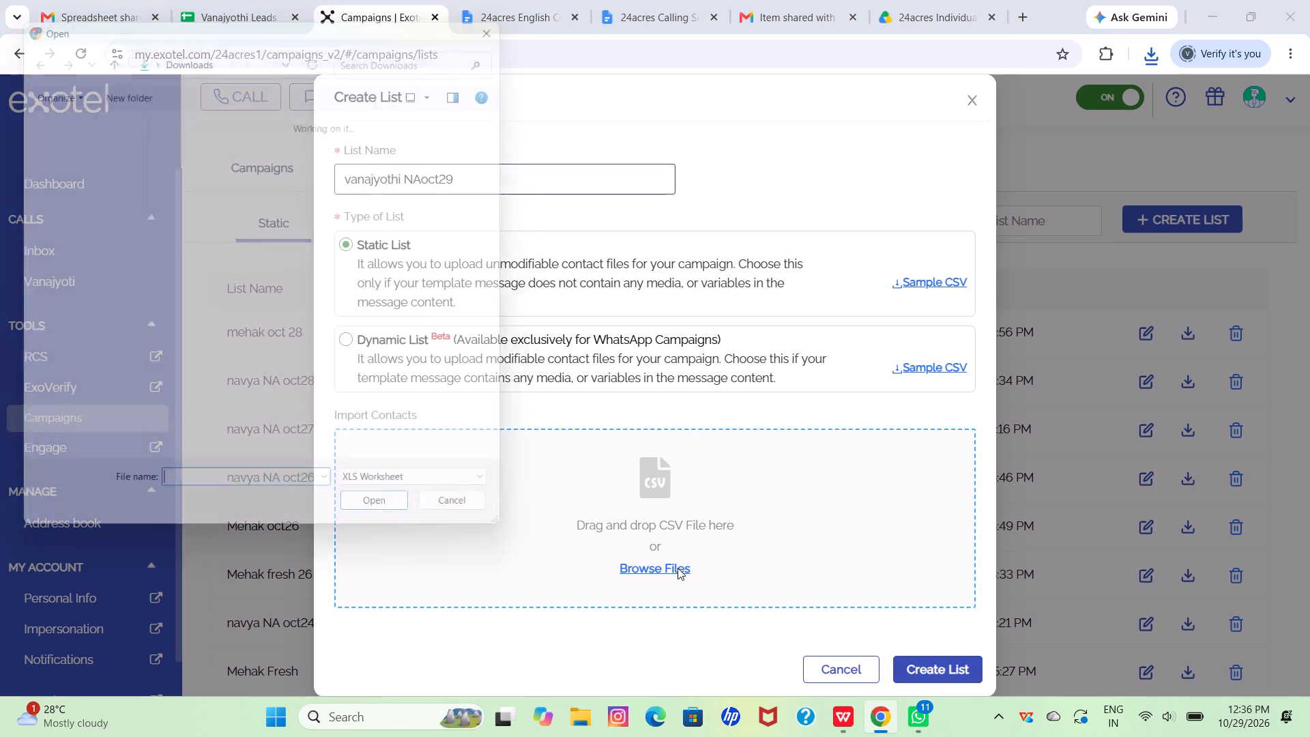
pyautogui.click(231, 220)
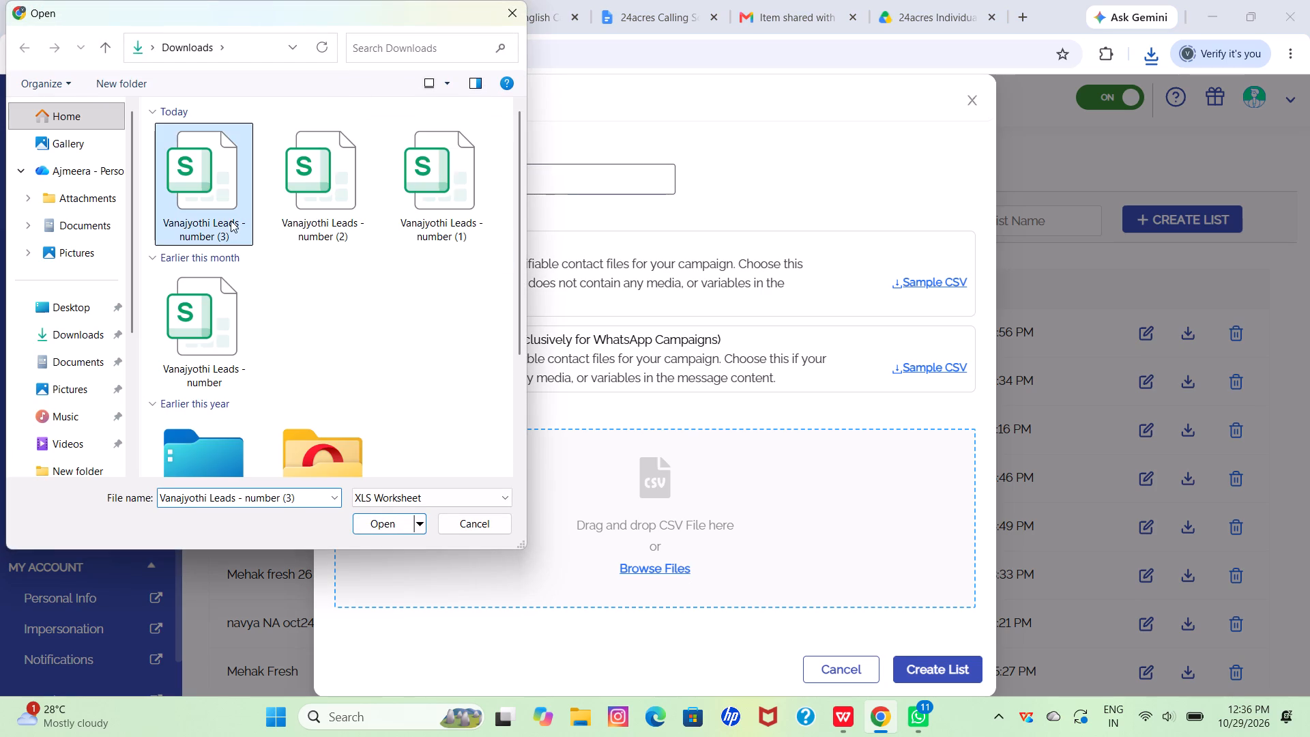
pyautogui.click(384, 523)
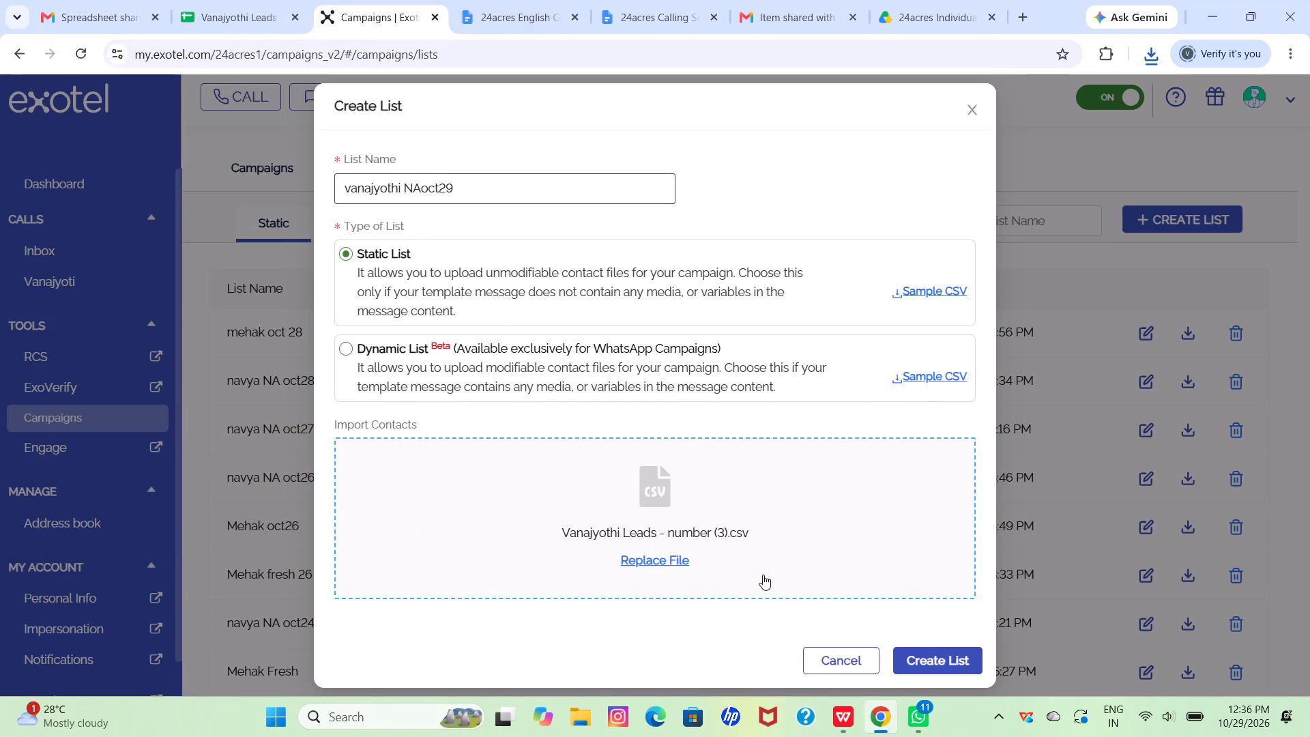
pyautogui.click(931, 650)
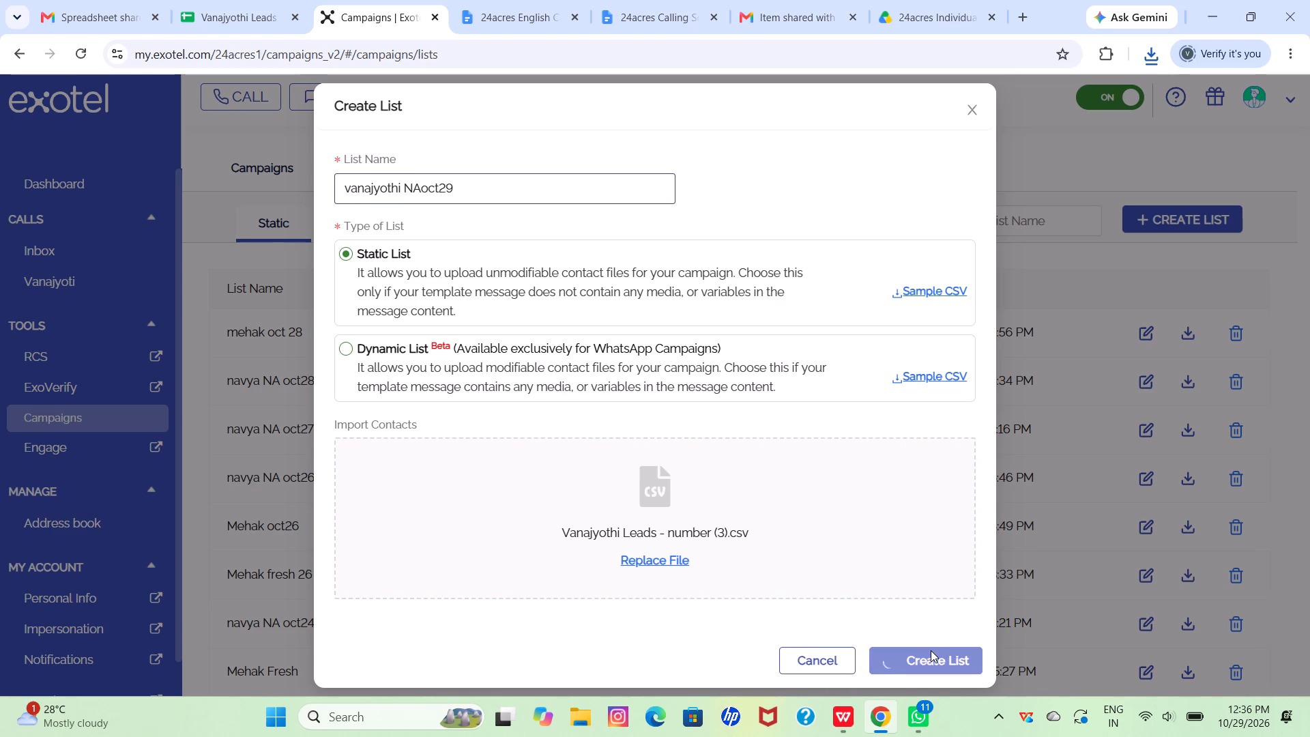
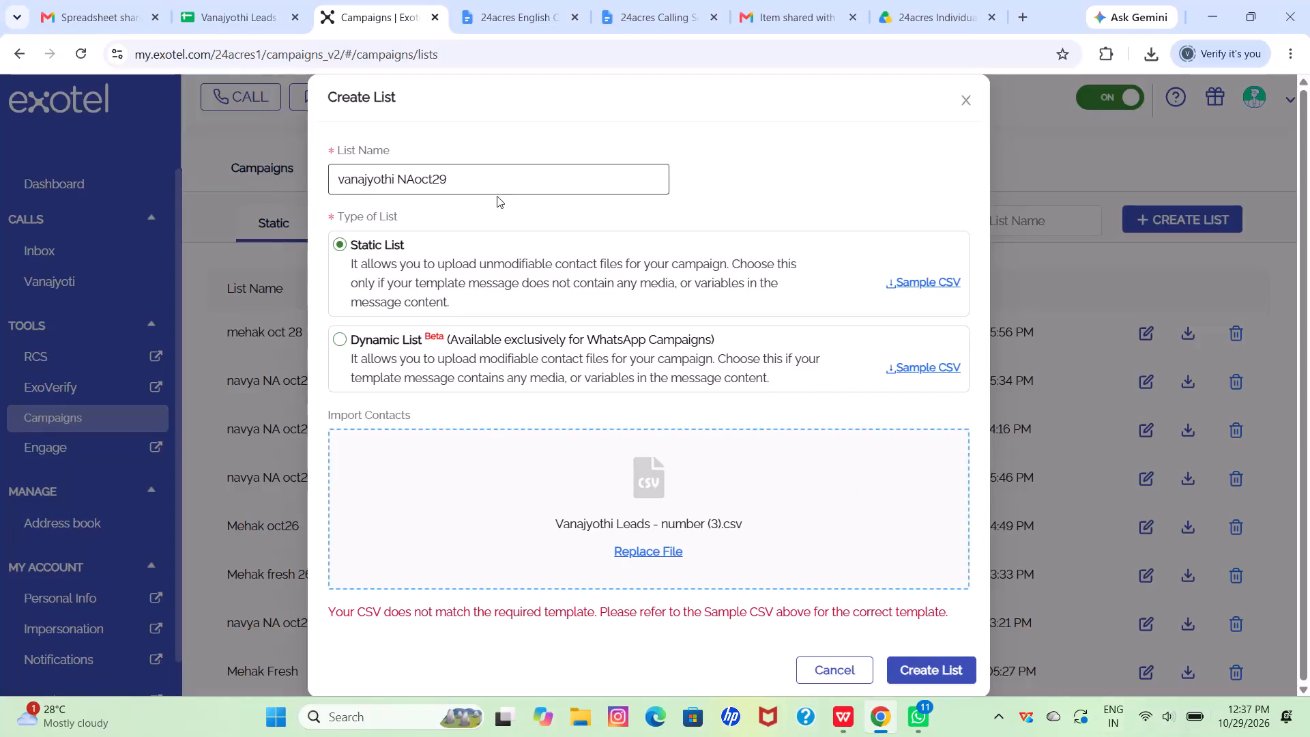
# In the Vanajyothi Leads spreadsheet, change the header in cell A1 of the number sheet to "number".
pyautogui.click(245, 3)
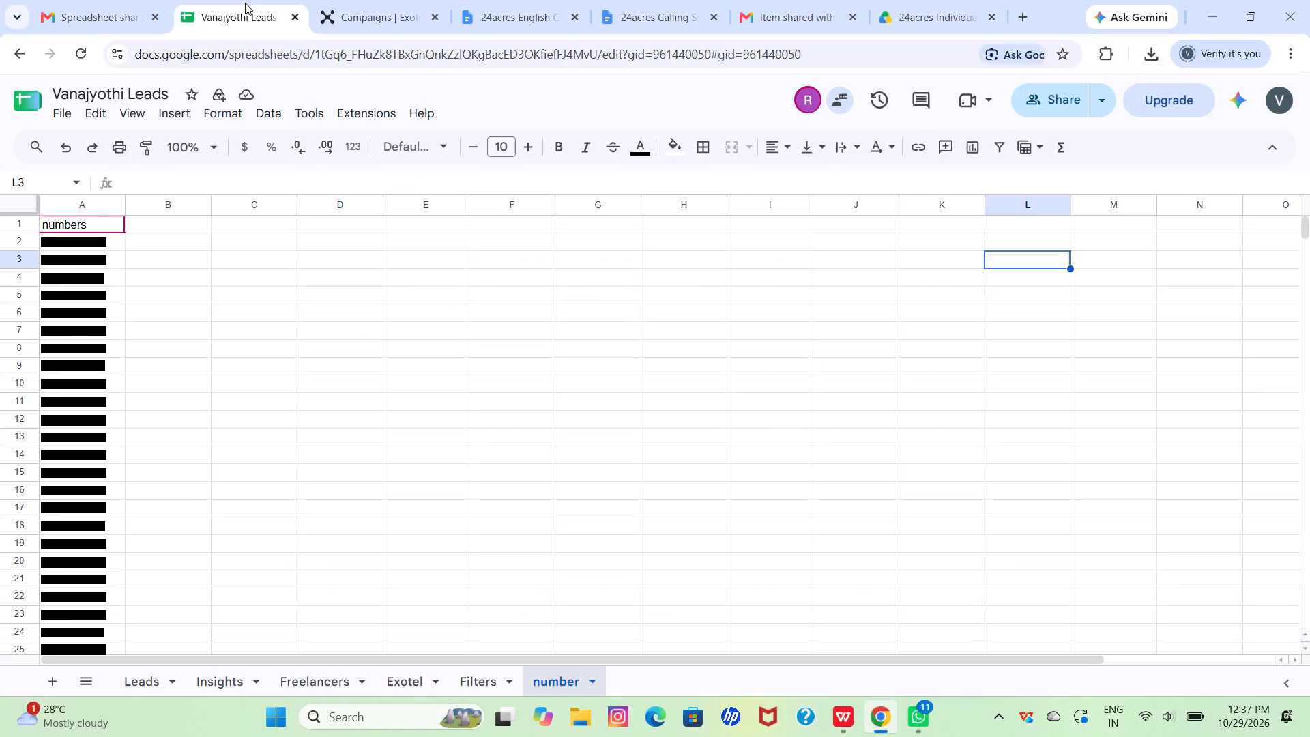
pyautogui.doubleClick(85, 225)
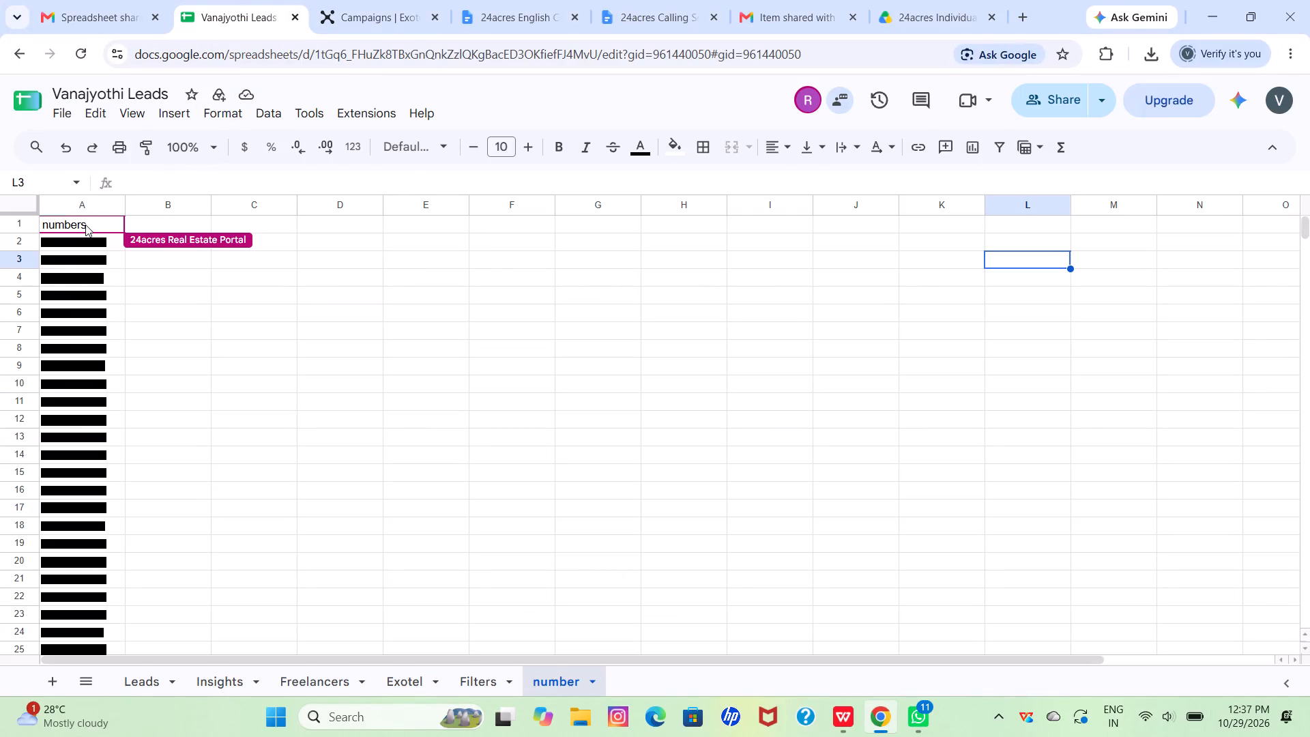
pyautogui.press('BackSpace')
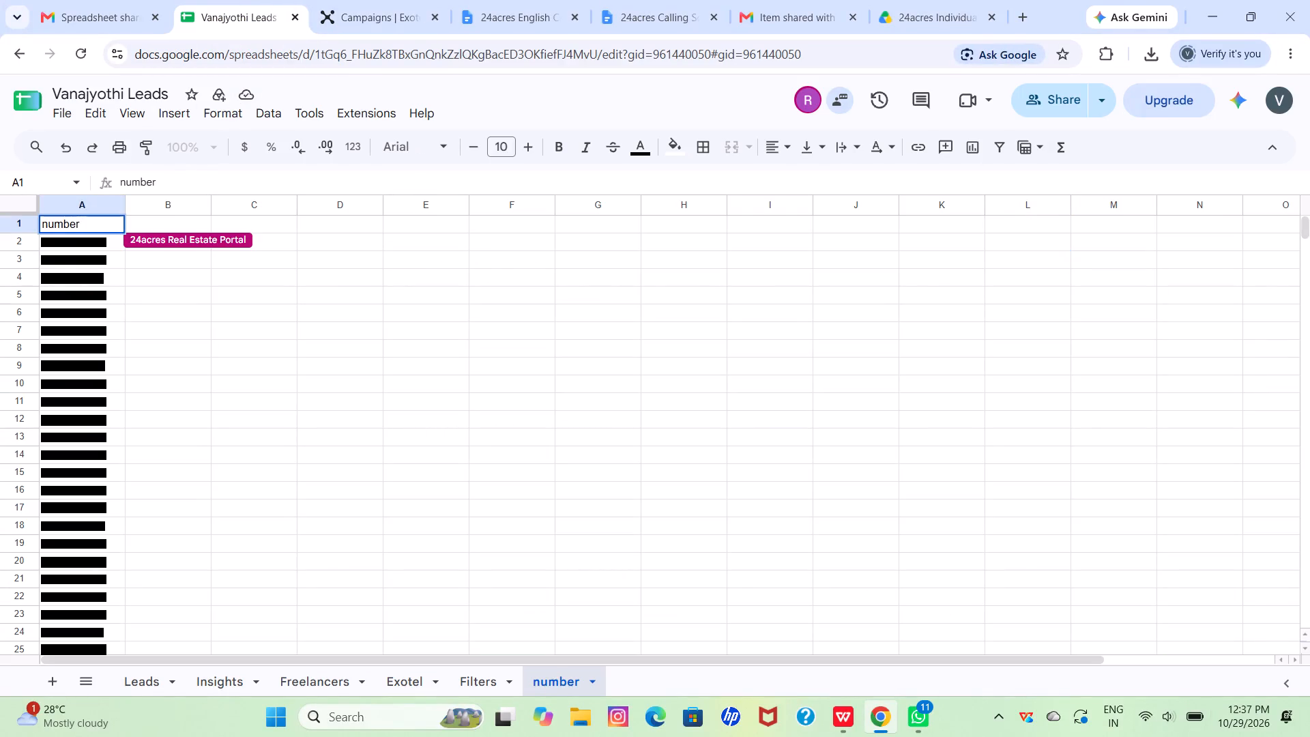
pyautogui.click(120, 288)
# Download the number sheet again as a Comma Separated Values (.csv) file.
pyautogui.click(60, 112)
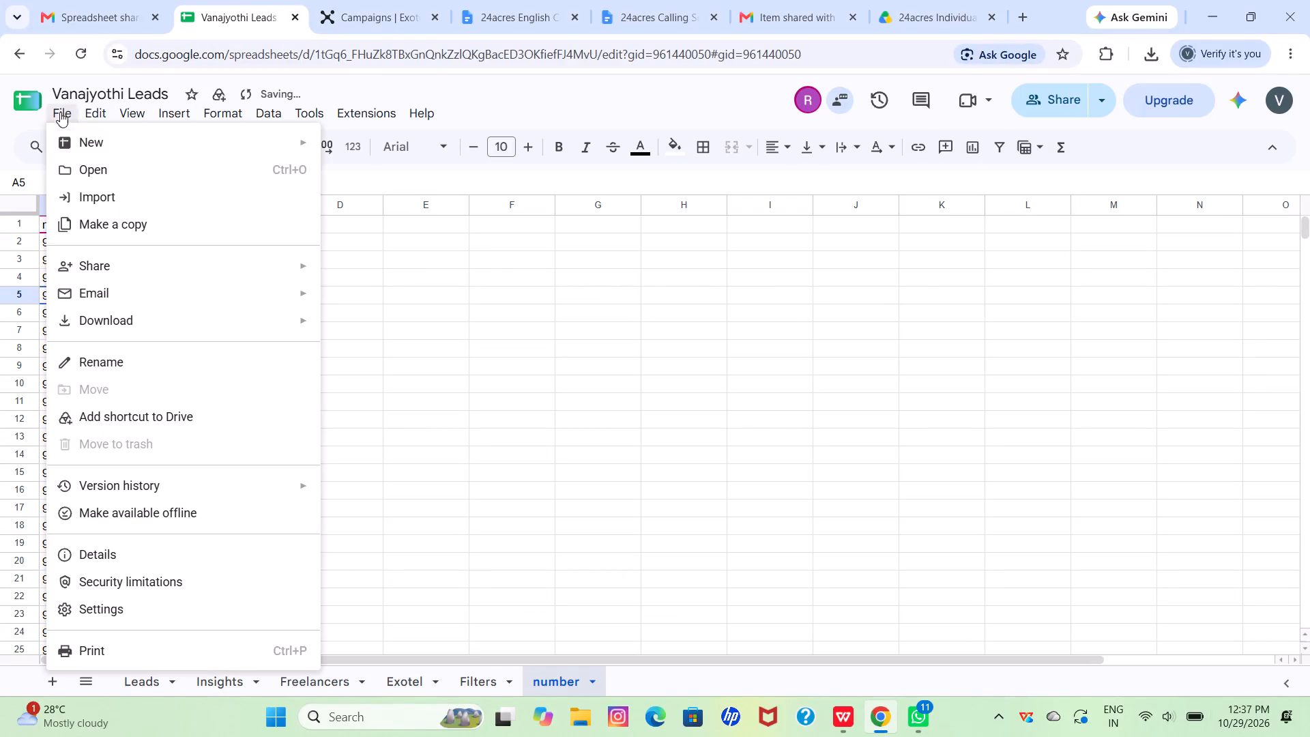
pyautogui.click(92, 315)
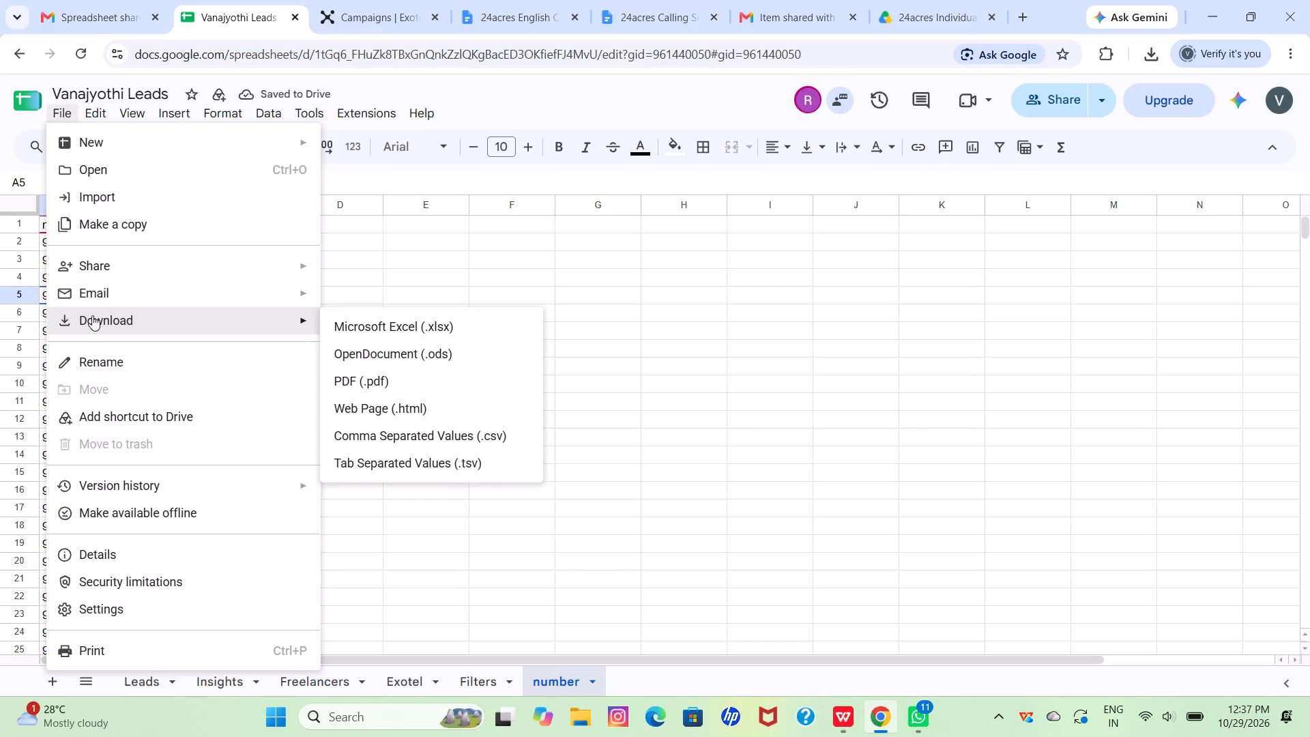
pyautogui.click(394, 433)
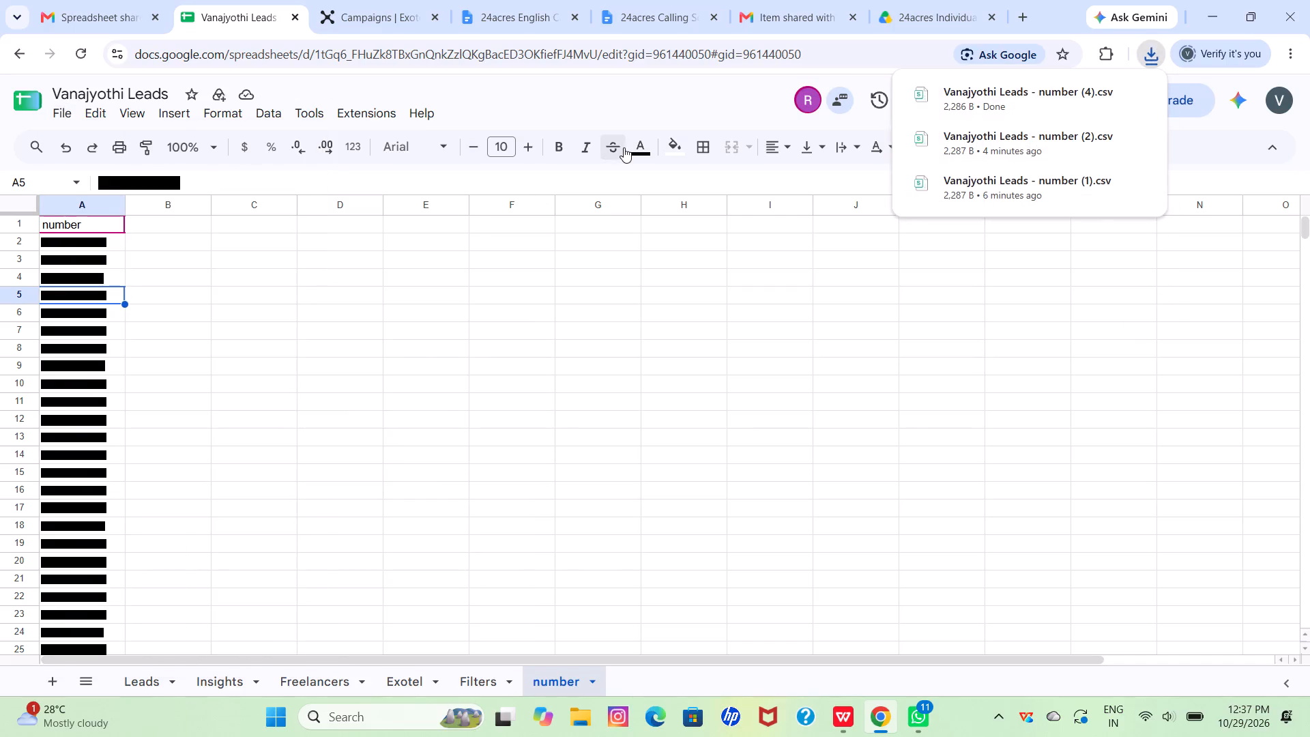
# Return to Exotel's Create List form, replace the contacts file with "Vanajyothi Leads - number (4)" from Downloads, and submit the list.
pyautogui.click(375, 23)
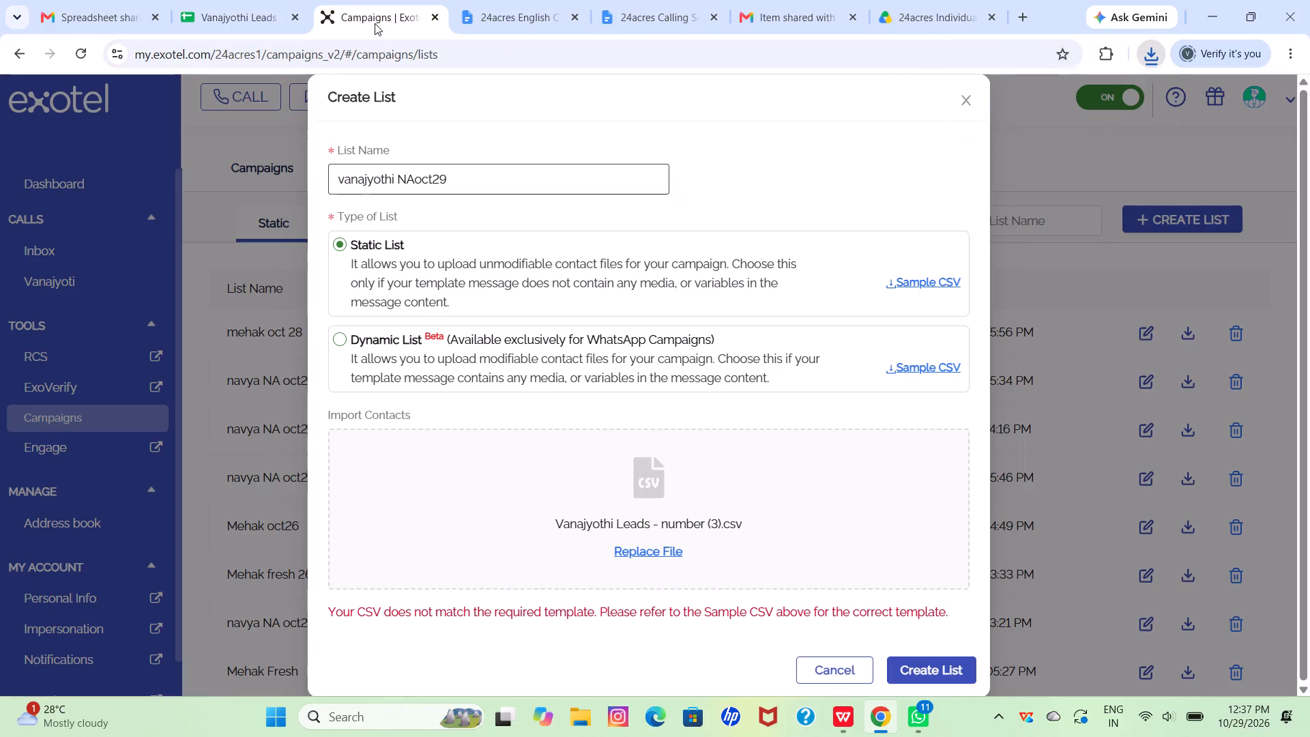
pyautogui.click(630, 545)
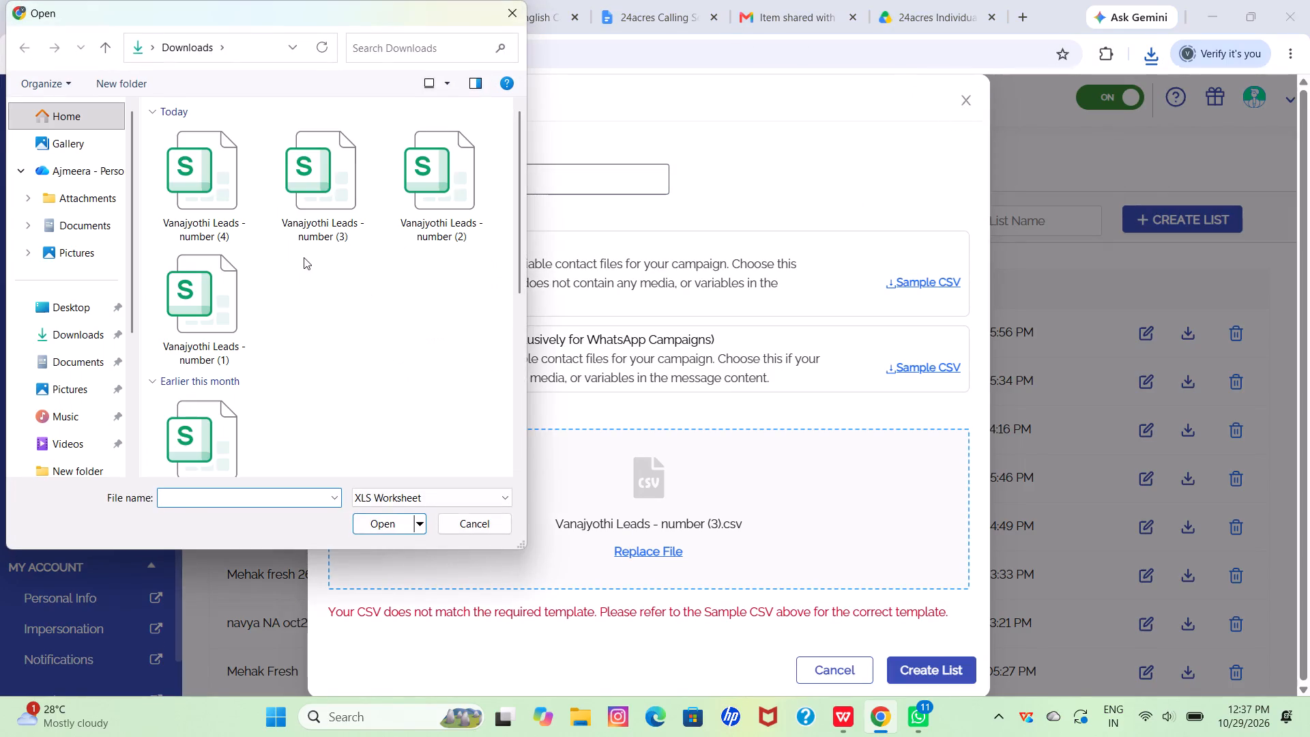
pyautogui.click(237, 204)
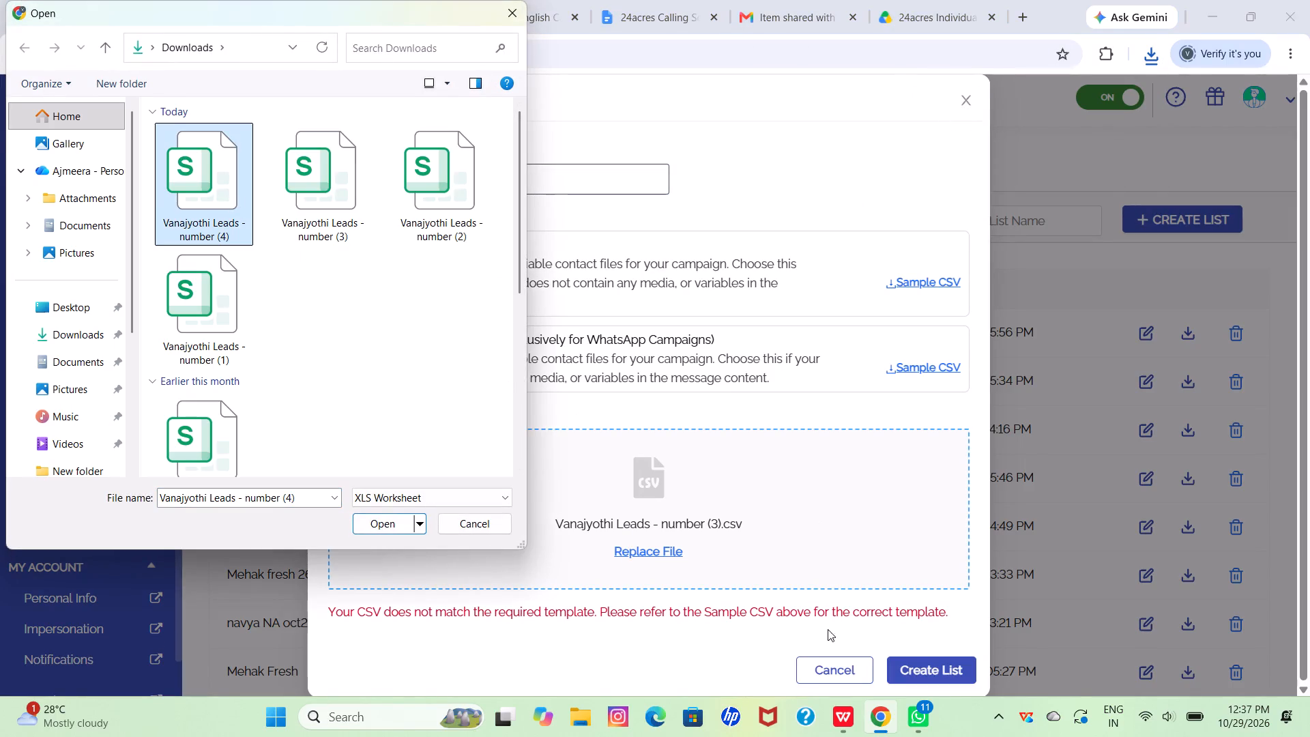
pyautogui.click(918, 670)
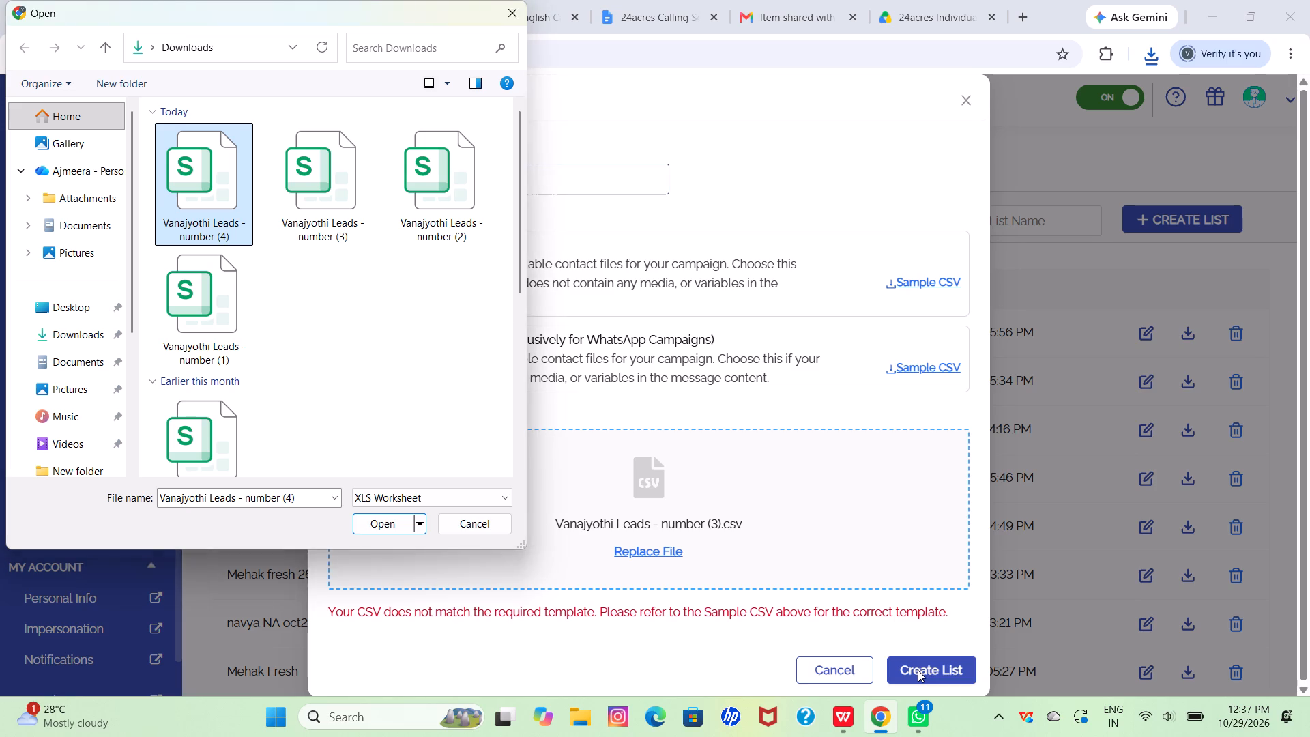
pyautogui.click(390, 518)
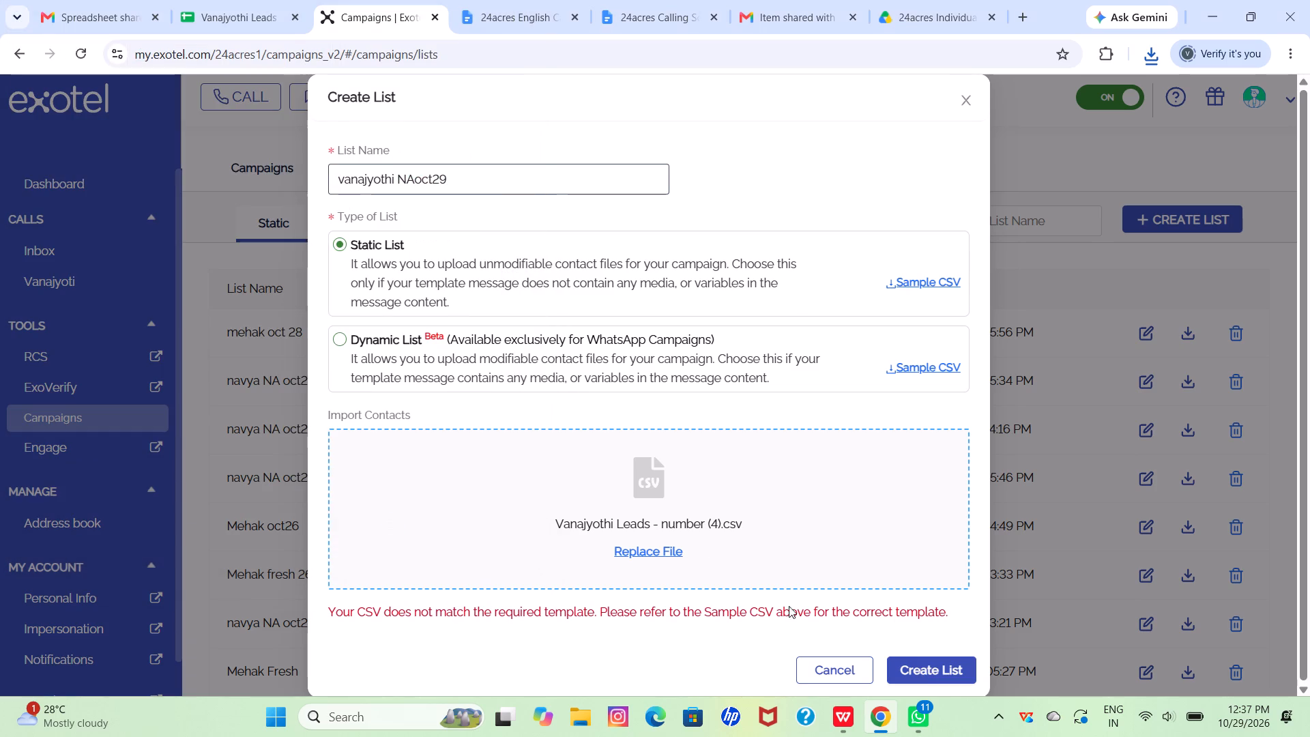
pyautogui.click(918, 667)
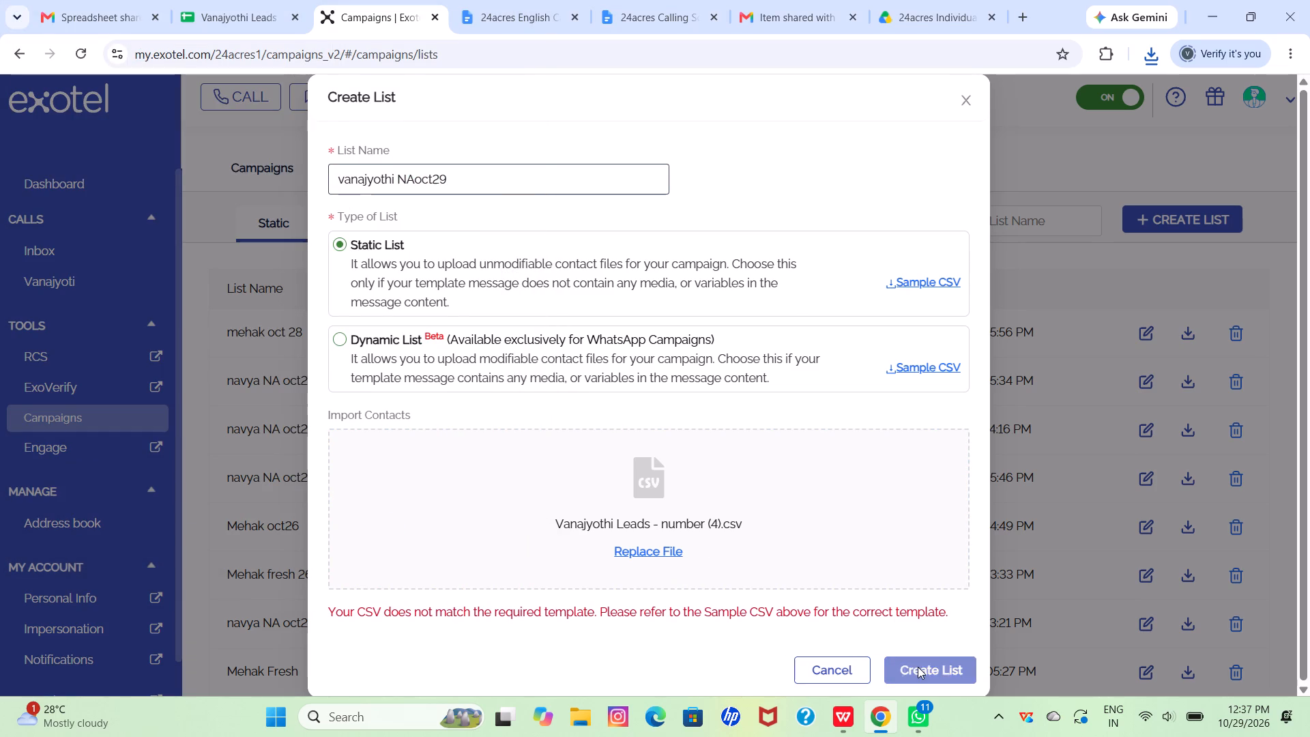